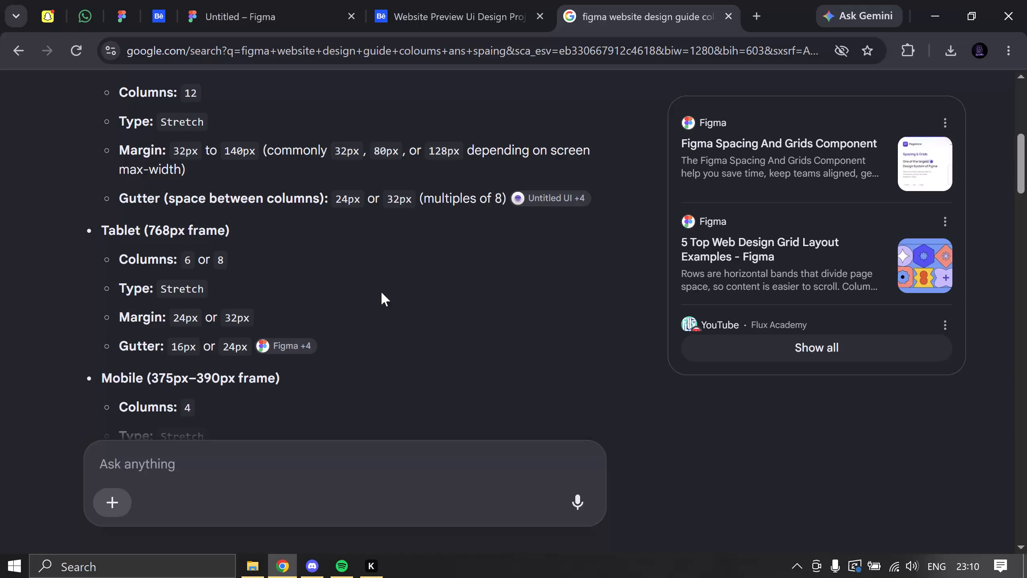
Review the recommended desktop layout grid settings for columns, type, margin and gutter in the search answer.
scroll(374, 313, "up", 2)
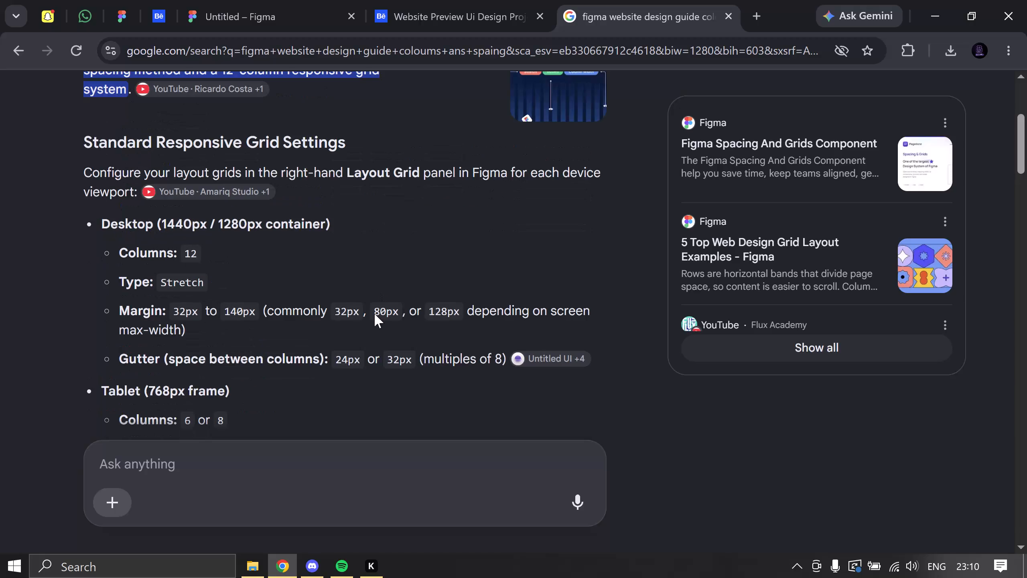
scroll(374, 313, "down", 2)
scroll(374, 314, "up", 2)
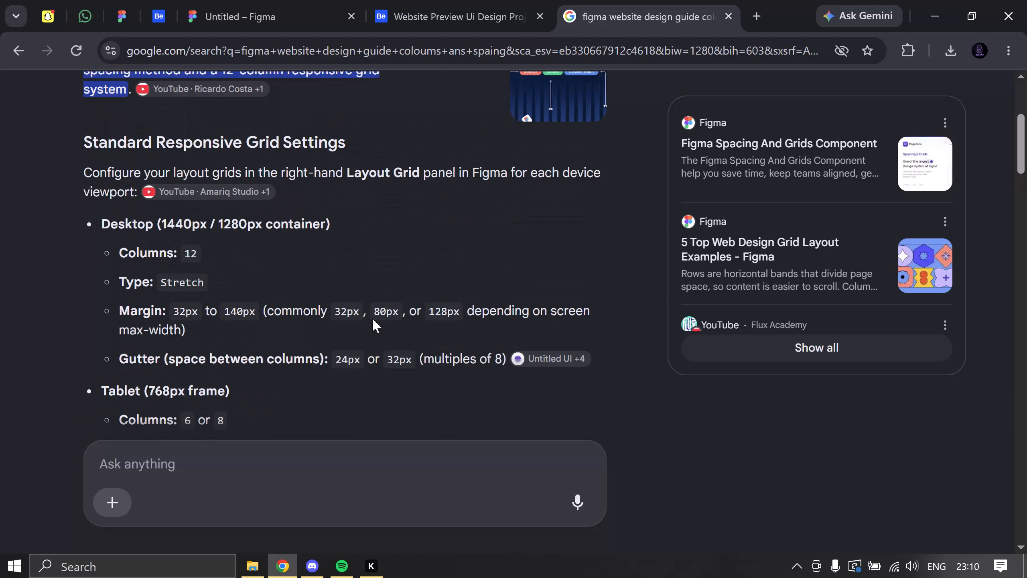
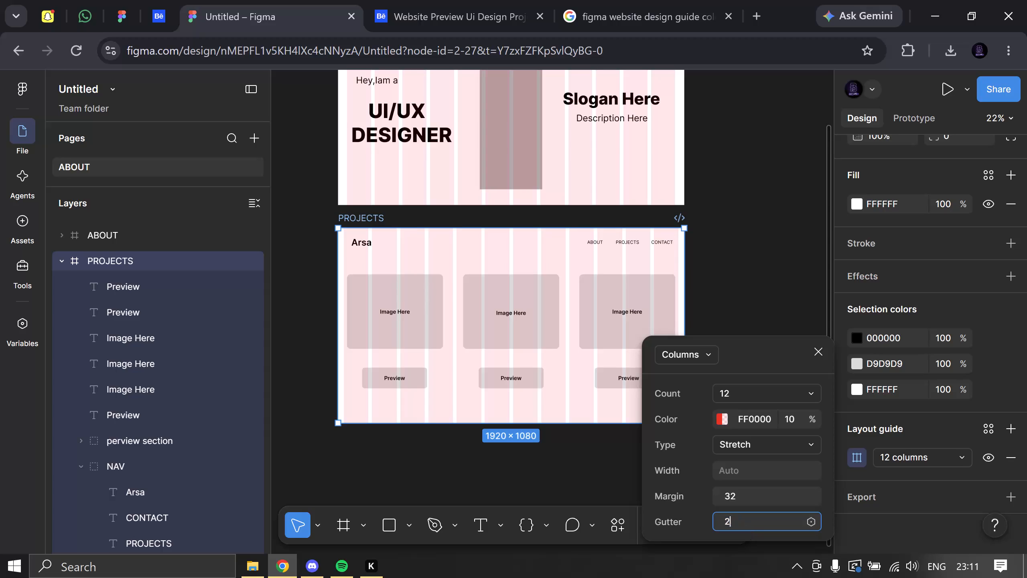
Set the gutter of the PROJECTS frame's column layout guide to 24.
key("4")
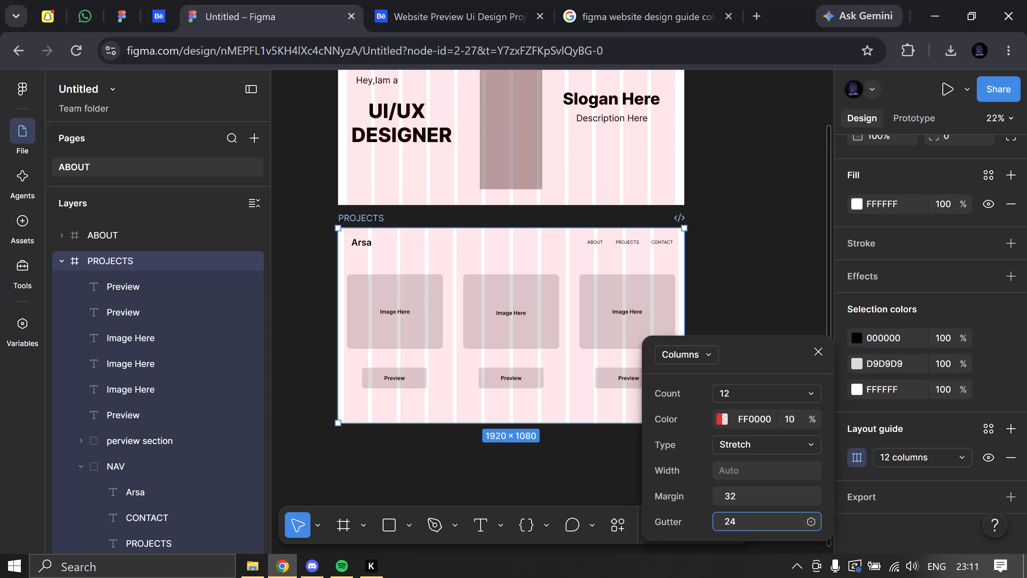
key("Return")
Set the gutter of the PROJECTS frame's column layout guide to 32.
left_click(745, 525)
type("32")
key("Return")
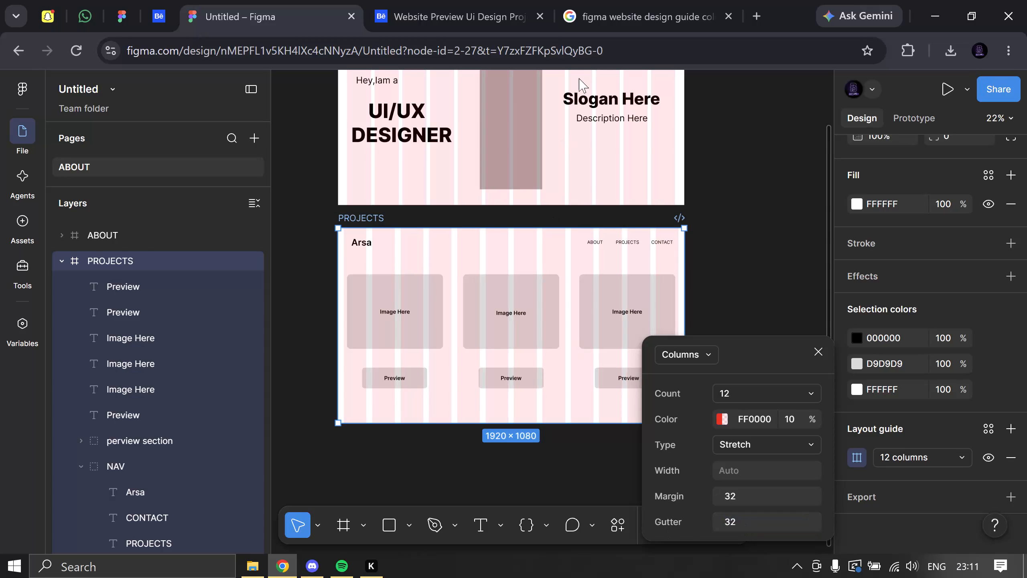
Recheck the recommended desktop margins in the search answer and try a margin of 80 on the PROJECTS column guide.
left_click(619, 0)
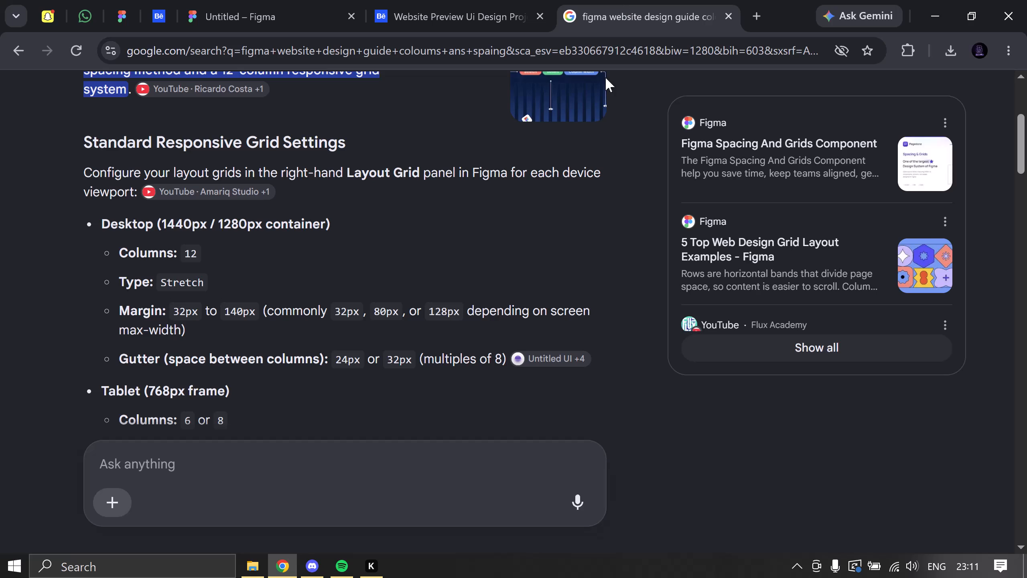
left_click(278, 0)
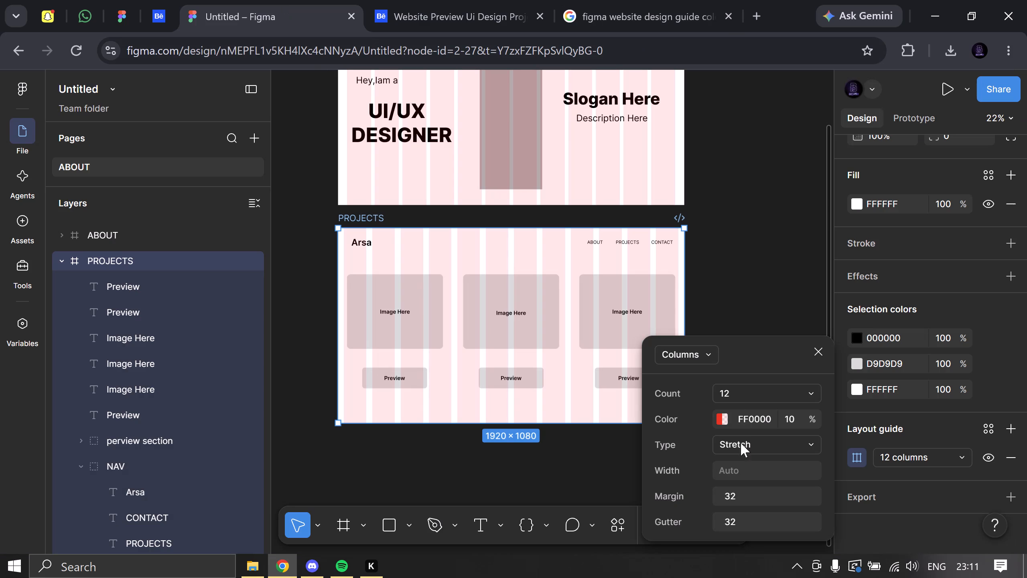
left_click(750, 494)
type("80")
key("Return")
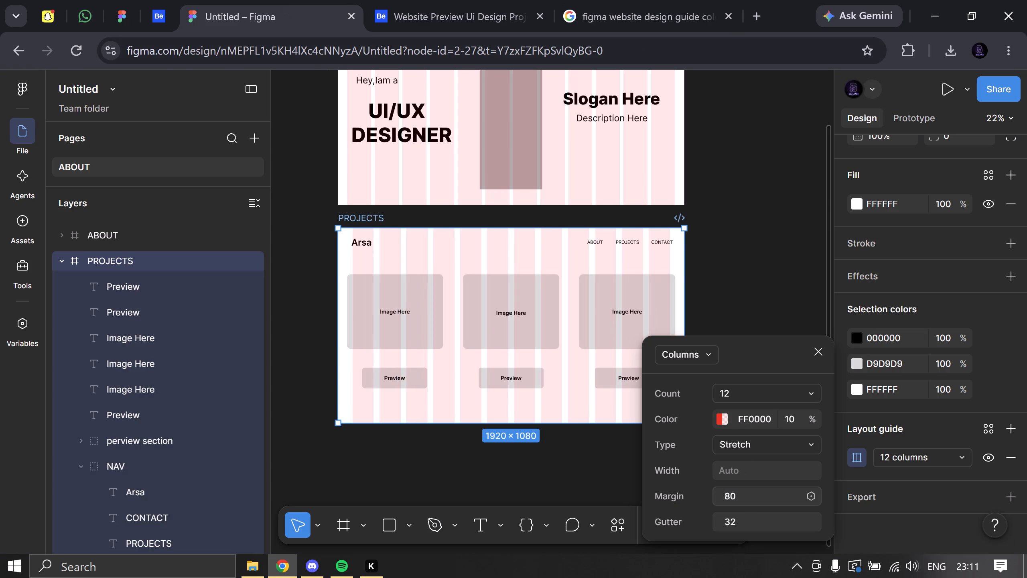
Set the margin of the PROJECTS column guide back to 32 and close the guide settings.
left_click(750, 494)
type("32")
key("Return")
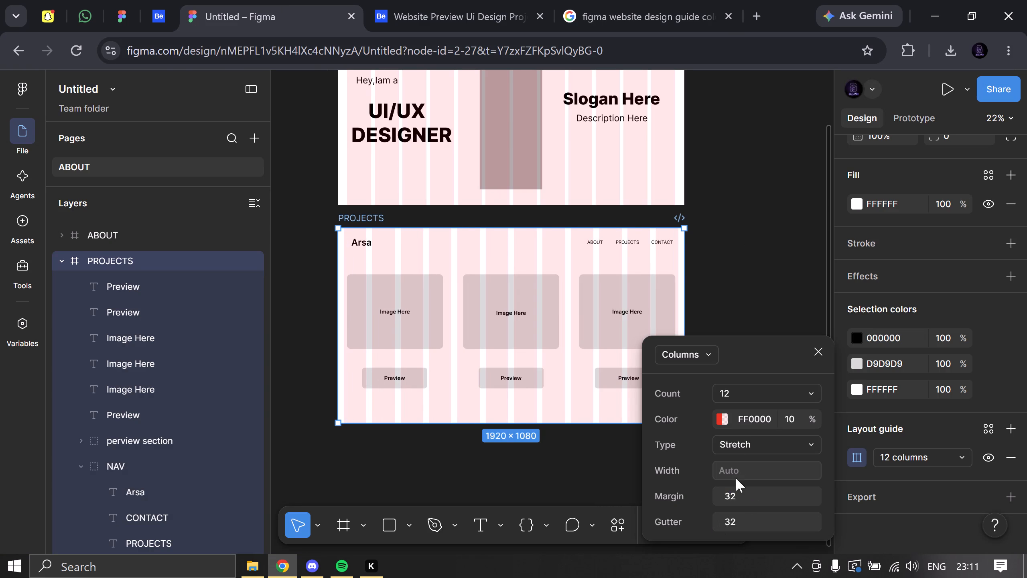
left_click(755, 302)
Move the "Hey,Iam a" text in the ABOUT frame to the first column's left edge, at X 50, Y 375.
scroll(752, 283, "up", 3)
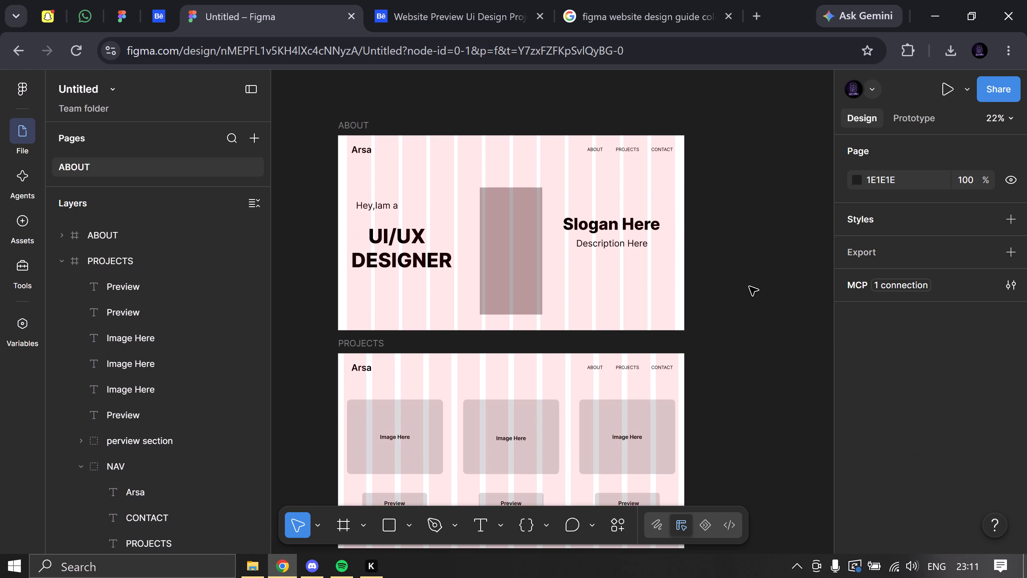
left_click(384, 206)
left_click_drag(383, 206, 379, 206)
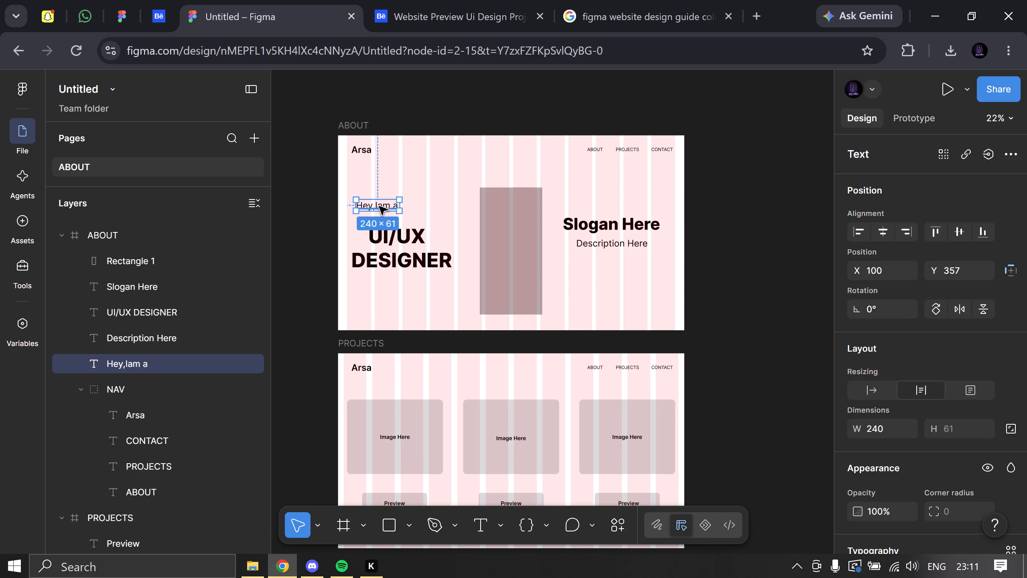
left_click_drag(379, 206, 373, 206)
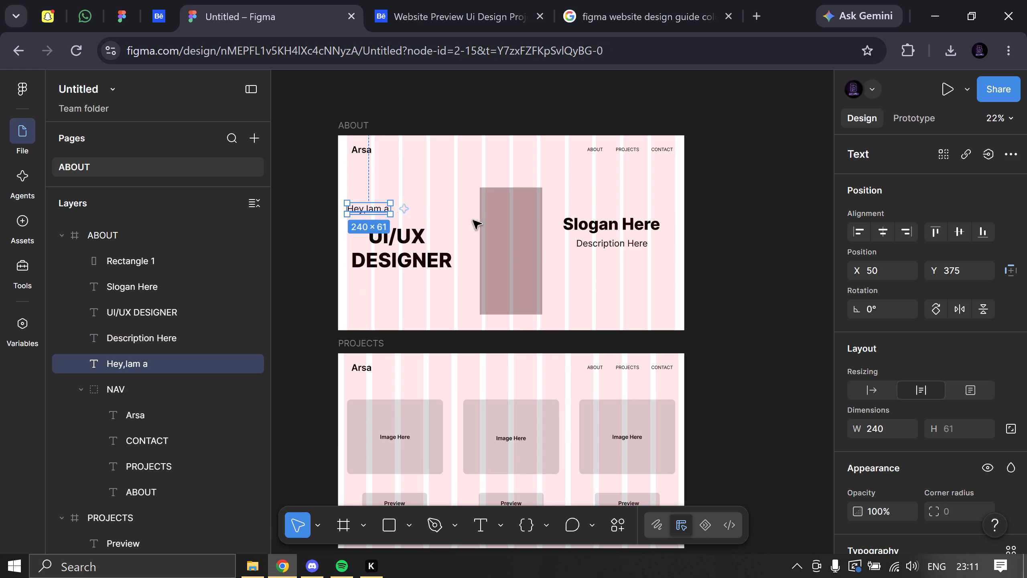
left_click(765, 232)
Move the UI/UX DESIGNER heading in the ABOUT frame slightly right and down, to X 98, Y 509.
left_click(398, 266)
left_click_drag(405, 254, 409, 256)
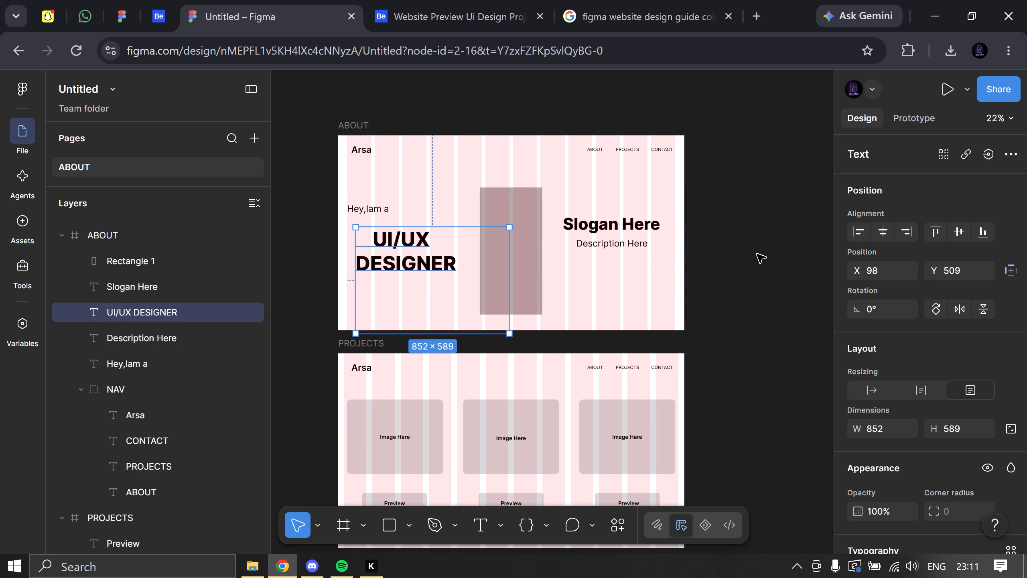
left_click(757, 254)
Move the "Description Here" text in the ABOUT frame slightly down, increasing its gap below the slogan.
left_click(602, 246)
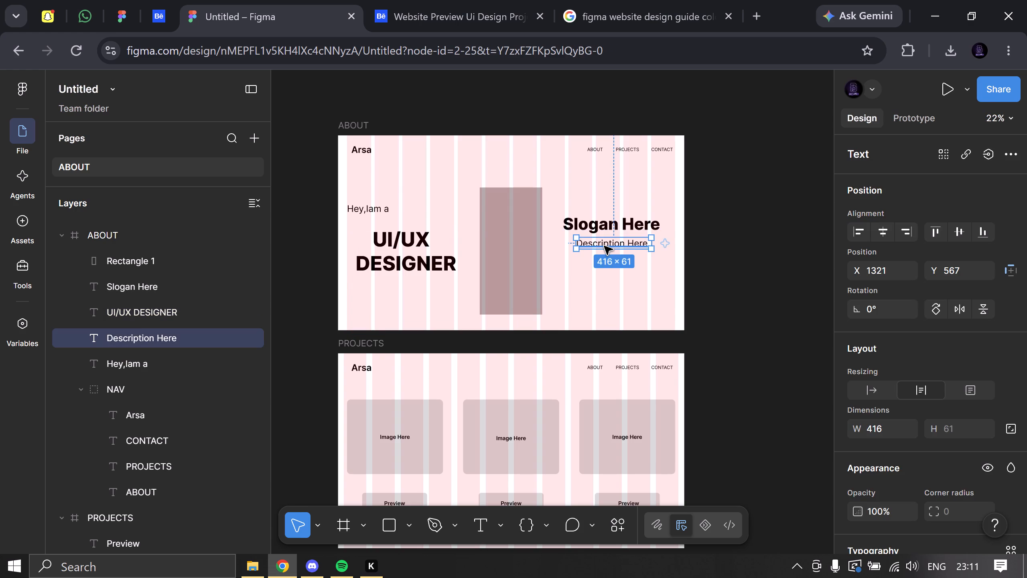
left_click_drag(605, 246, 604, 252)
left_click(731, 240)
Move the "Slogan Here" heading in the ABOUT frame slightly left and down, closer to the central rectangle.
left_click(618, 225)
left_click_drag(600, 225, 599, 232)
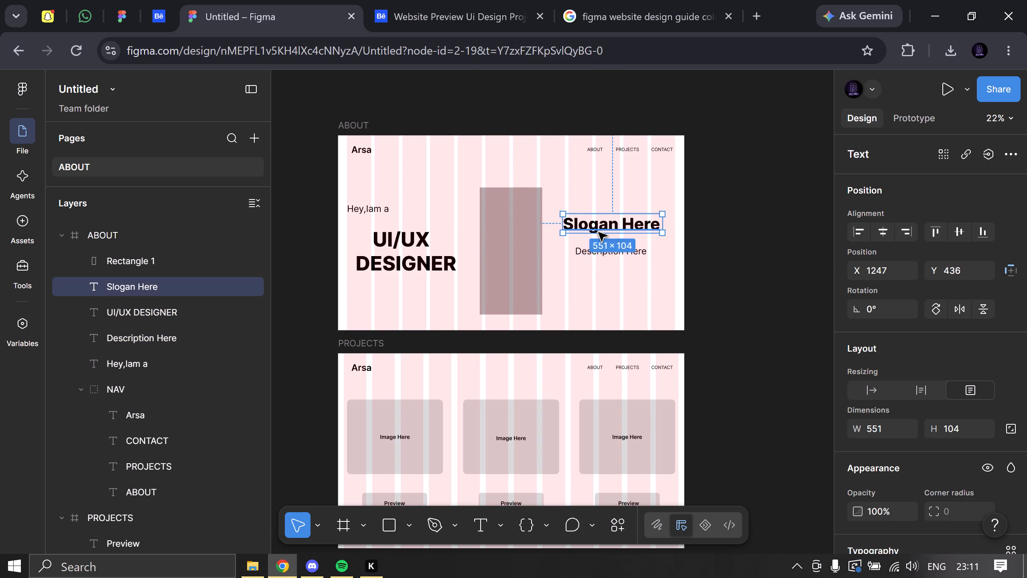
left_click_drag(599, 232, 595, 232)
left_click(796, 235)
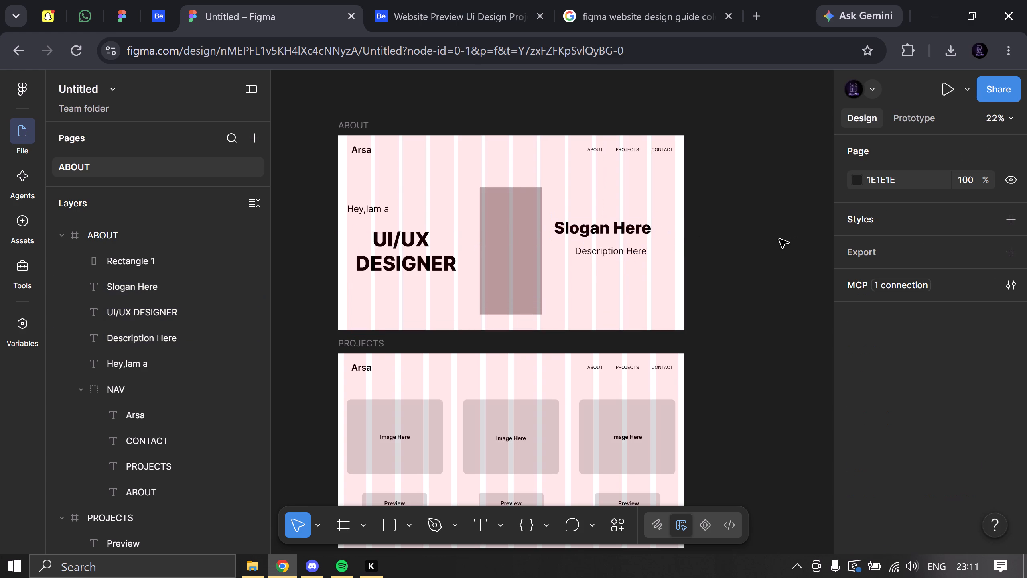
Move the ABOUT frame's NAV group to X 50, Y 55 so the Arsa logo lines up with the first column.
left_click(365, 150)
left_click_drag(367, 151, 362, 150)
left_click(743, 163)
Nudge the CONTACT link in the ABOUT frame's NAV group right to X 1744, inside the last grid column.
double_click(581, 154)
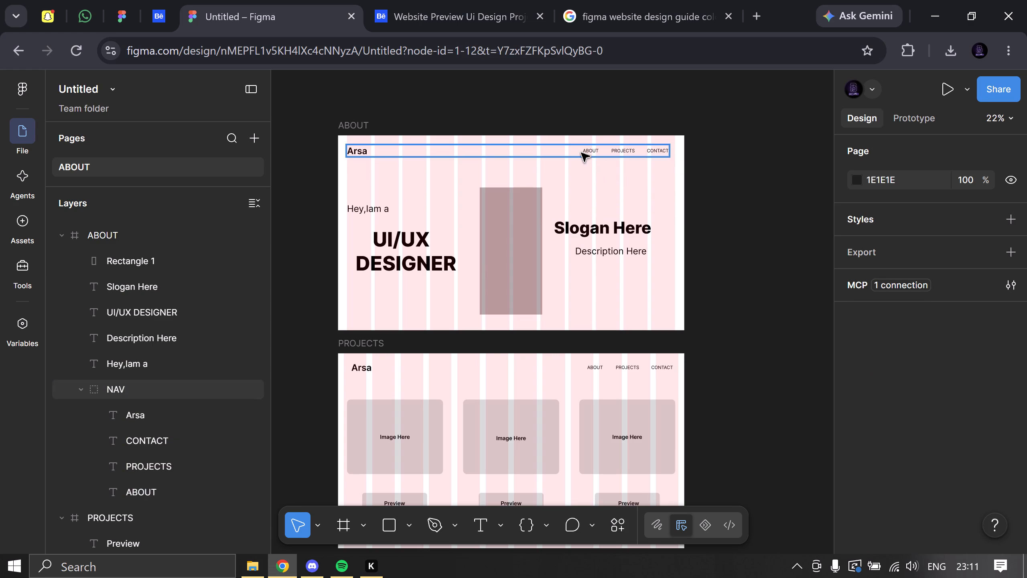
double_click(587, 152)
double_click(669, 156)
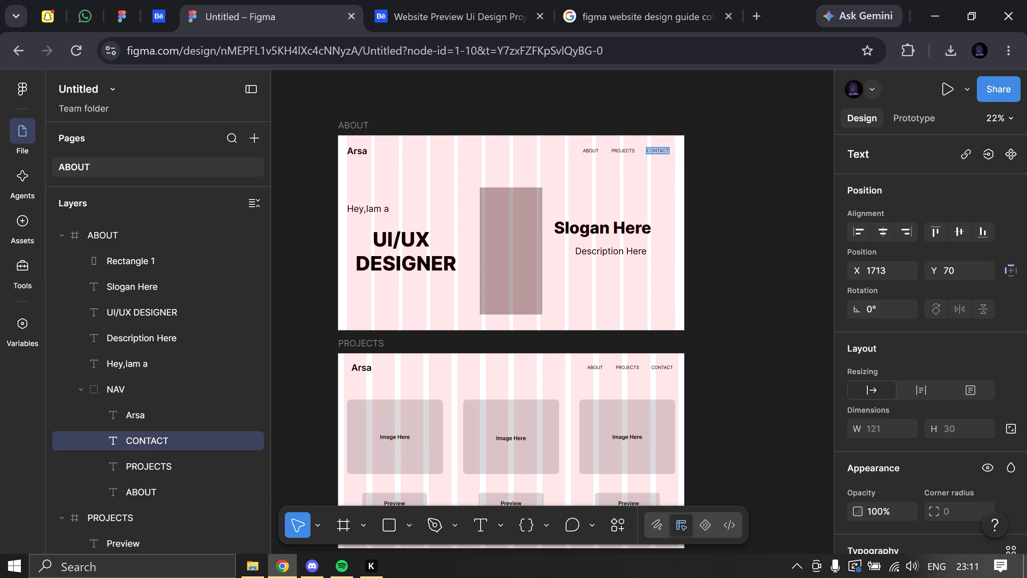
key("Right")
key("Right")
key("Right")
key("Right")
key("Right")
key("Right")
key("Right")
key("Right")
key("Right")
key("Right")
key("Right")
key("Right")
key("Right")
left_click(685, 150)
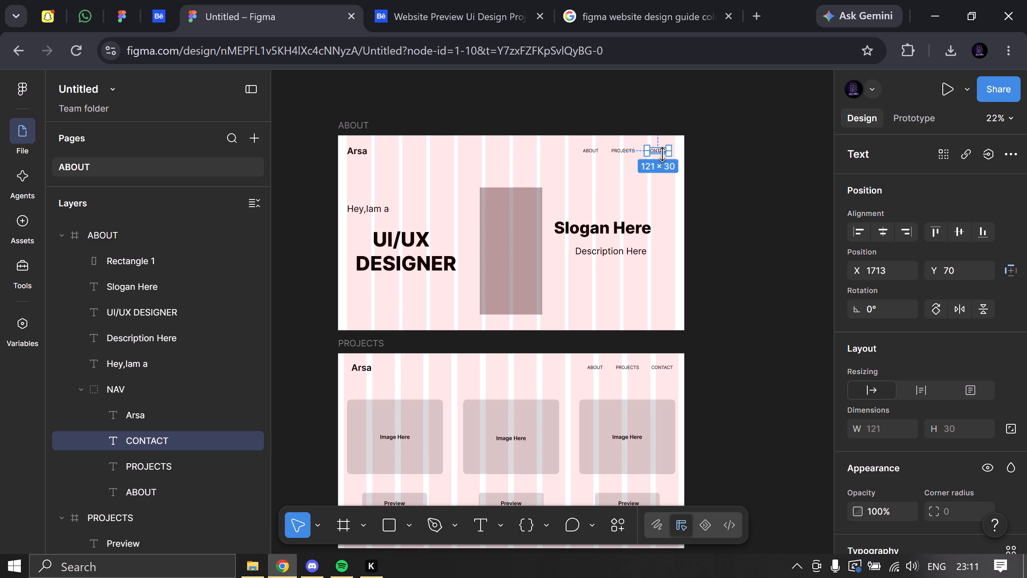
key("Right")
key("Right")
key("Right")
key("Right")
key("Right")
key("Right")
key("Right")
key("Right")
key("Right")
key("Right")
key("Right")
key("Right")
key("Right")
key("Right")
key("Right")
key("Right")
key("Right")
key("Right")
key("Right")
key("Right")
key("Right")
key("Right")
key("Right")
key("Right")
key("Right")
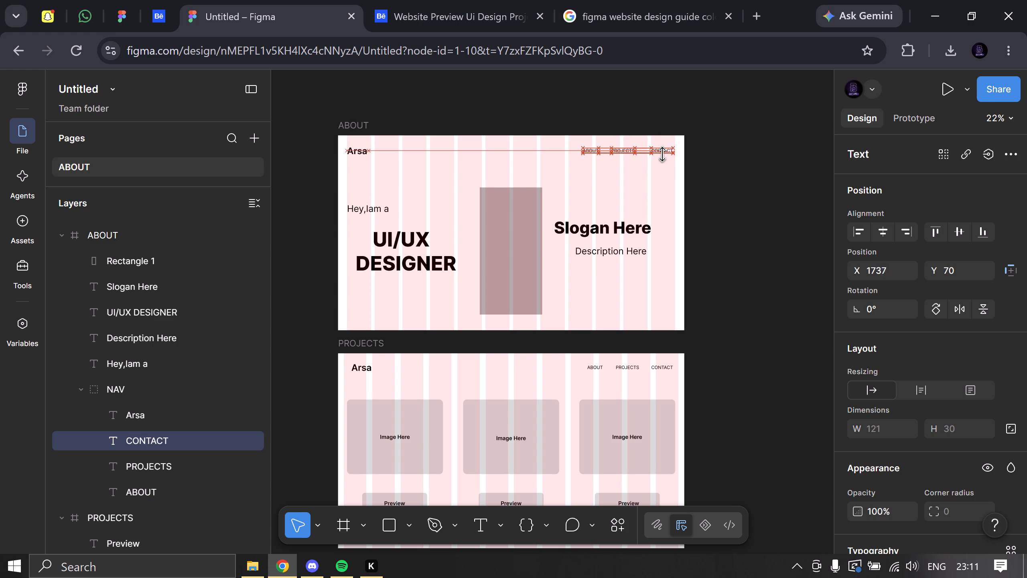
key("Right")
key("Right")
key("Right")
key("Right")
key("Right")
key("Right")
key("Right")
key("Right")
key("Left")
left_click(748, 160)
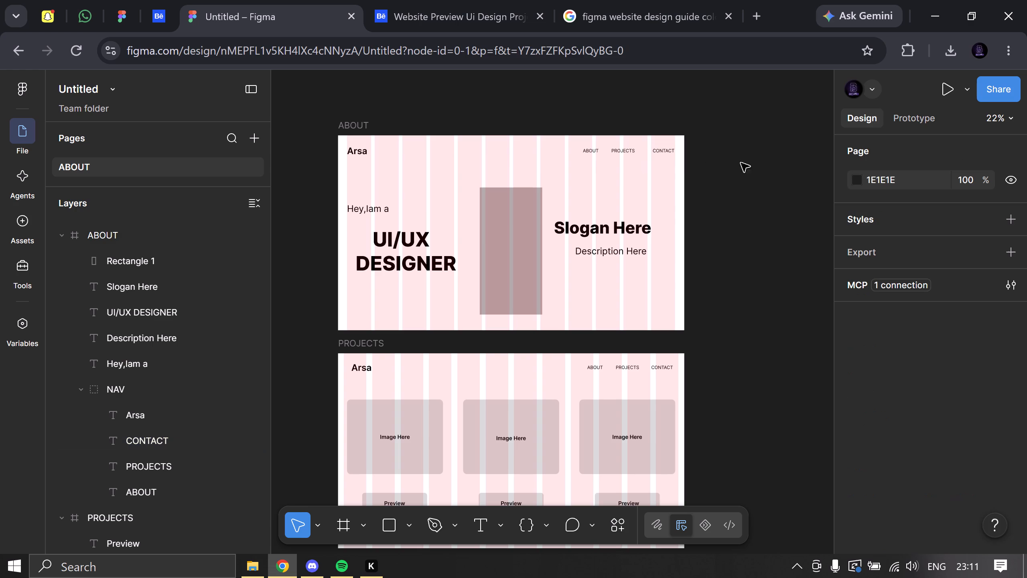
left_click(659, 154)
double_click(662, 151)
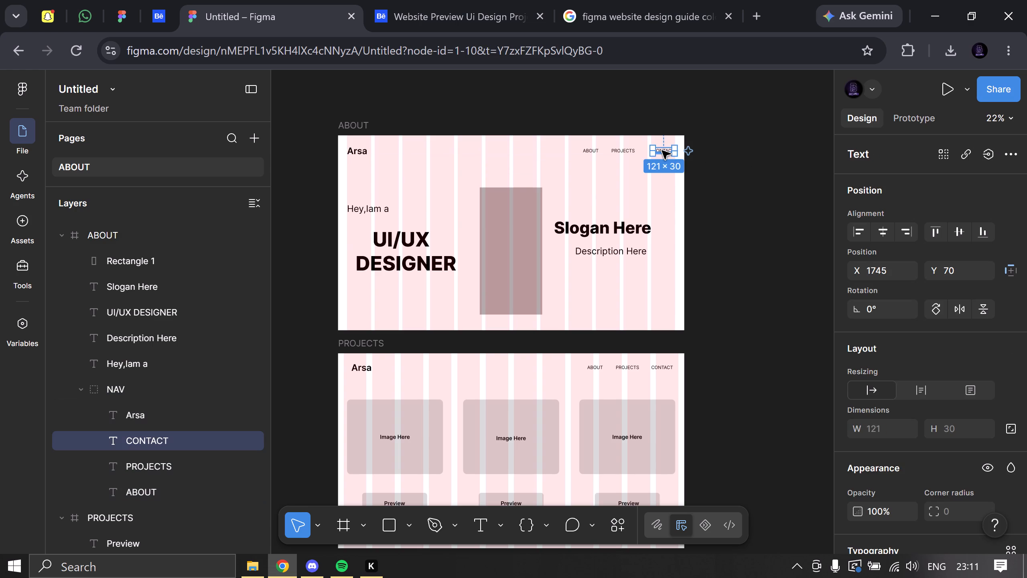
key("Left")
Nudge the PROJECTS link in the ABOUT frame's NAV group right to X 1585, inside the column before CONTACT.
key("ctrl+equal")
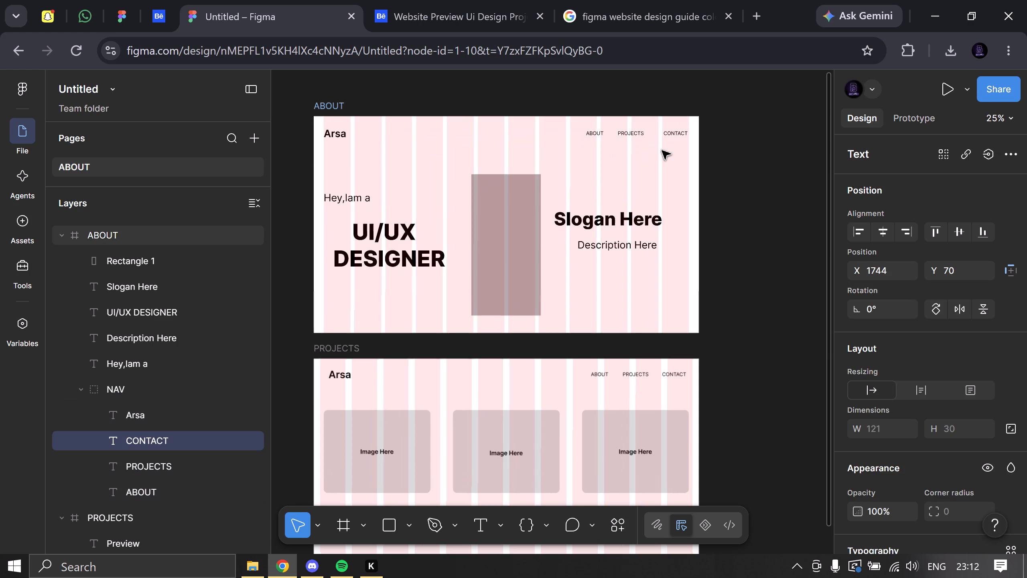
key("ctrl+equal")
scroll(691, 157, "up", 9)
scroll(716, 177, "down", 2)
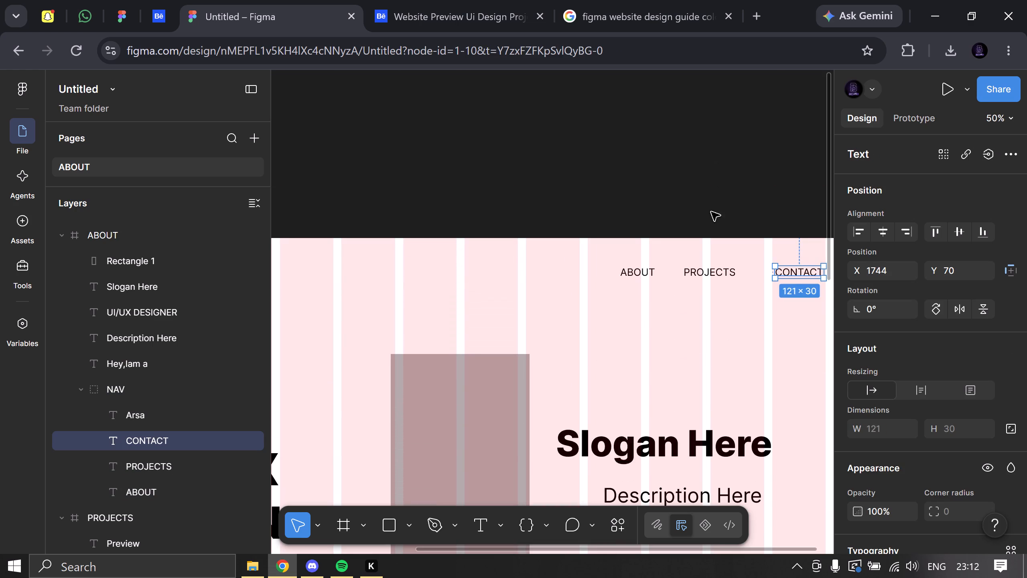
left_click_drag(594, 547, 672, 543)
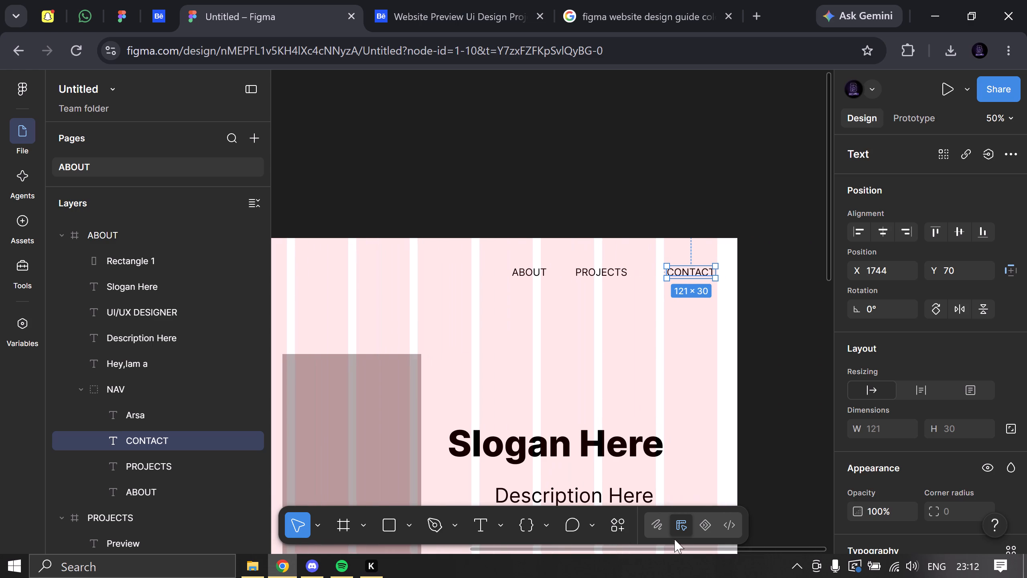
left_click(785, 309)
double_click(598, 269)
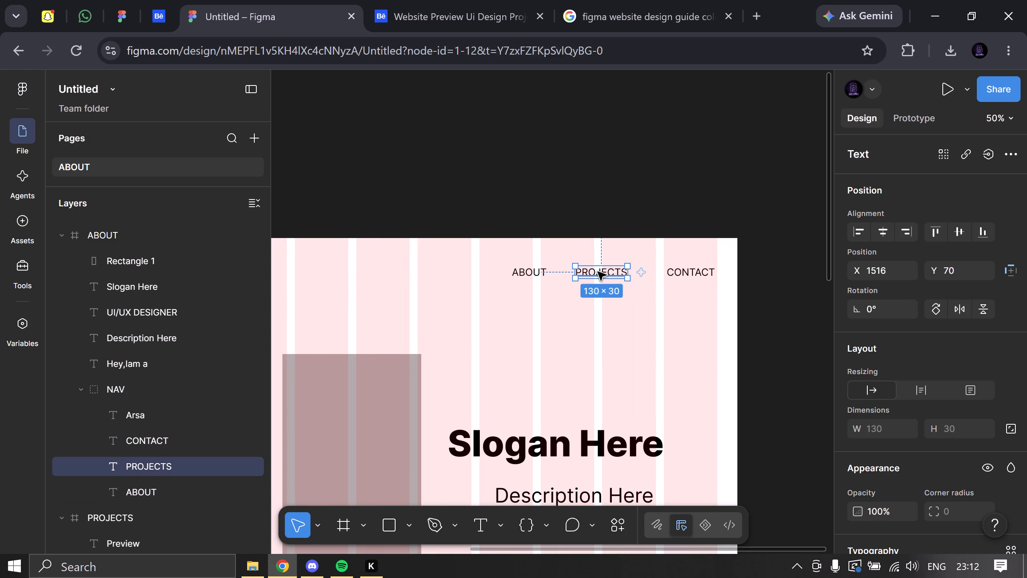
left_click(598, 272)
key("Right")
key("Right")
key("Right")
key("Right")
key("Right")
key("Right")
key("Right")
key("Right")
key("Right")
key("Right")
key("Right")
key("Right")
key("Right")
key("Right")
key("Right")
key("Right")
key("Right")
key("Right")
key("Right")
key("Right")
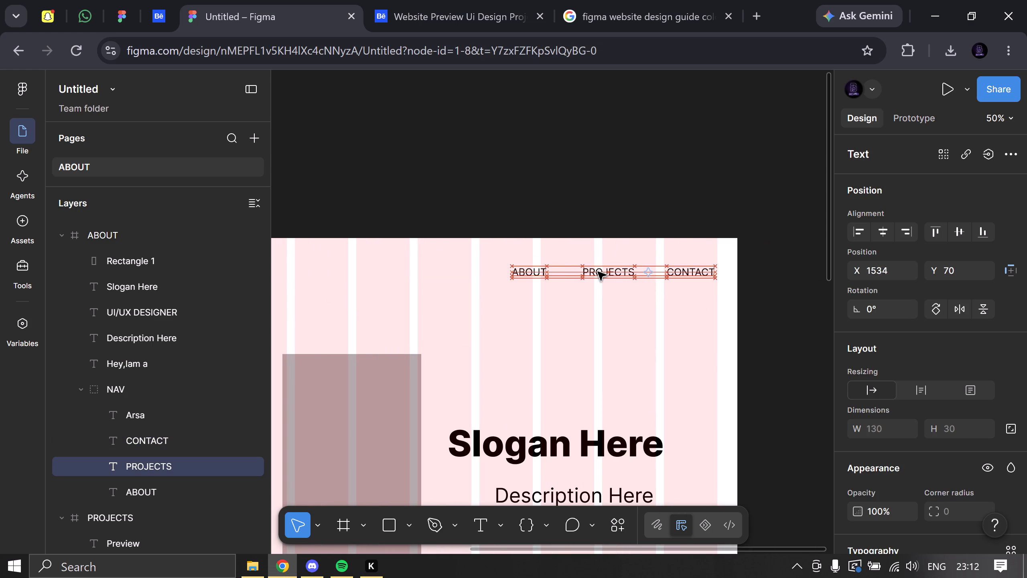
key("Right")
key("Right")
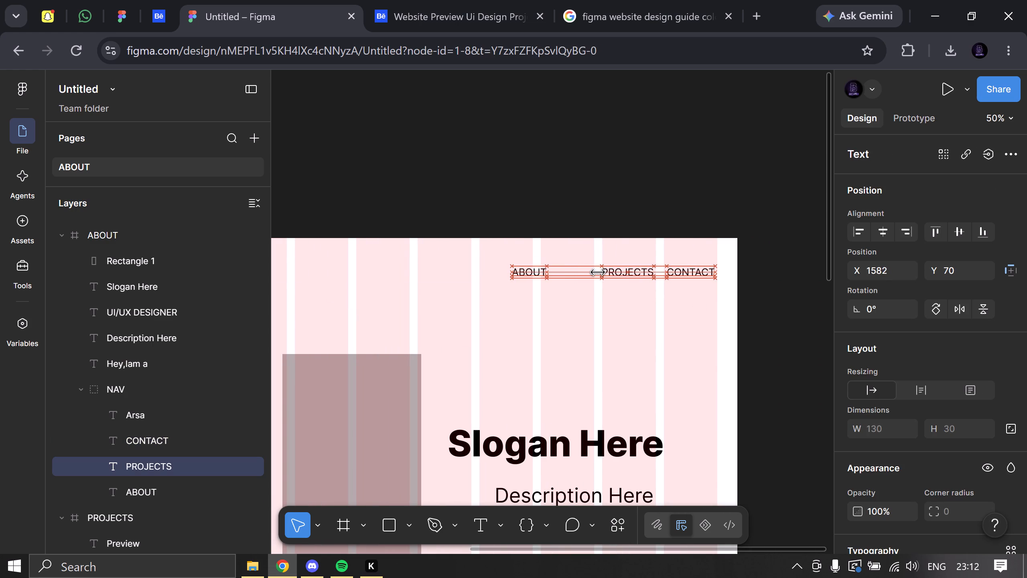
key("Left")
key("Left")
key("Right")
key("Right")
key("Left")
left_click(661, 164)
double_click(636, 273)
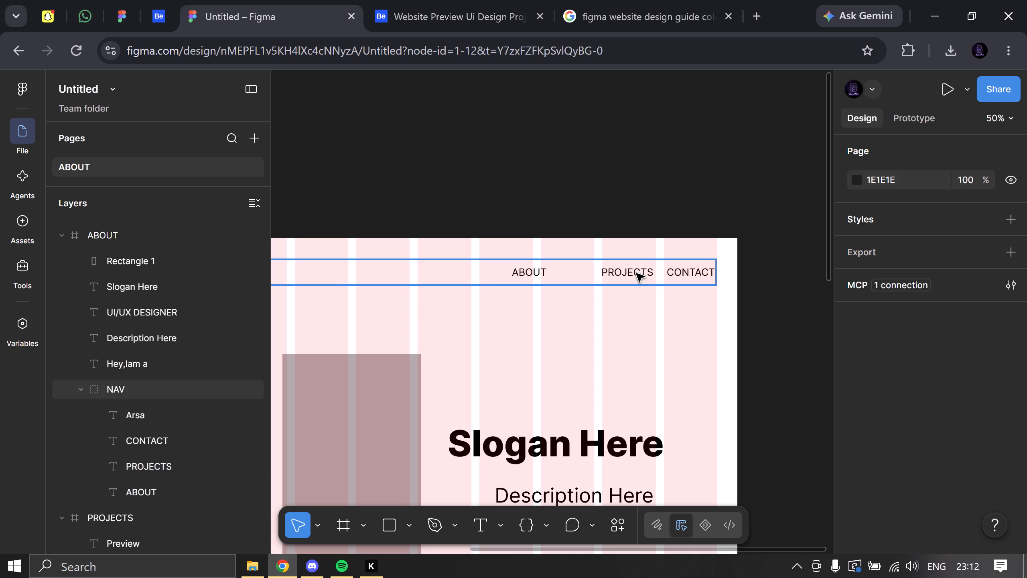
key("Right")
key("Right")
key("Right")
key("Right")
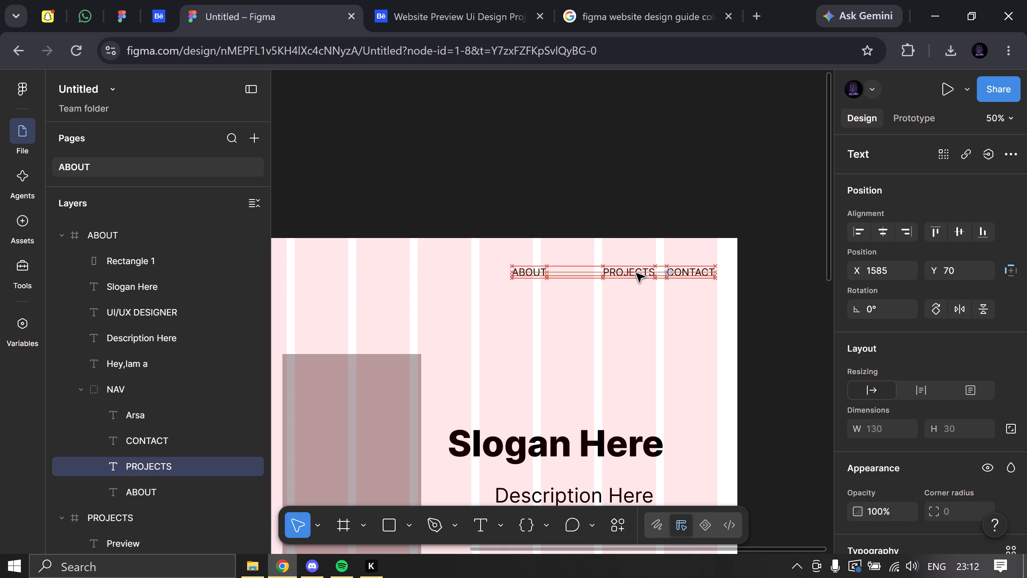
key("Left")
key("Right")
key("Right")
key("Left")
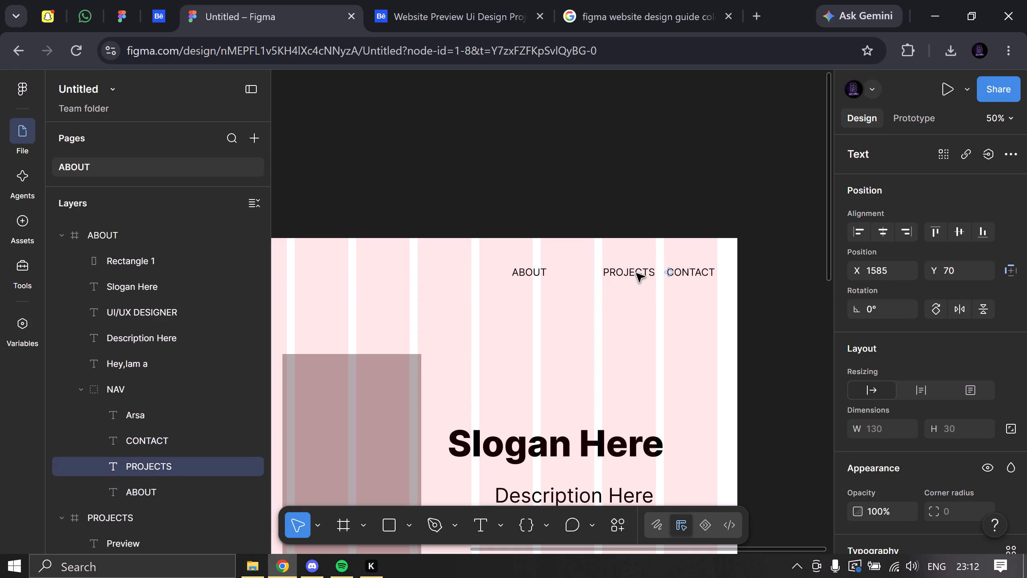
left_click(634, 181)
Nudge the ABOUT link in the ABOUT frame's NAV group right to X 1439, inside the column before PROJECTS.
double_click(536, 271)
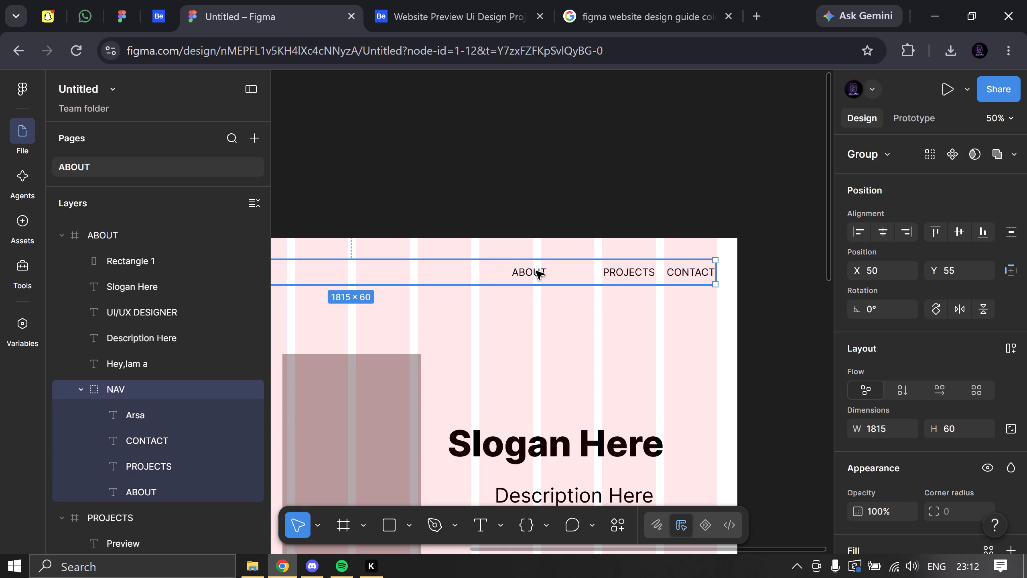
key("Right")
key("Right")
key("Right")
key("Right")
key("Right")
key("Right")
key("Right")
key("Right")
key("Right")
key("Right")
key("Right")
key("Right")
key("Right")
key("Right")
key("Right")
key("Right")
key("Right")
key("Right")
key("Right")
key("Right")
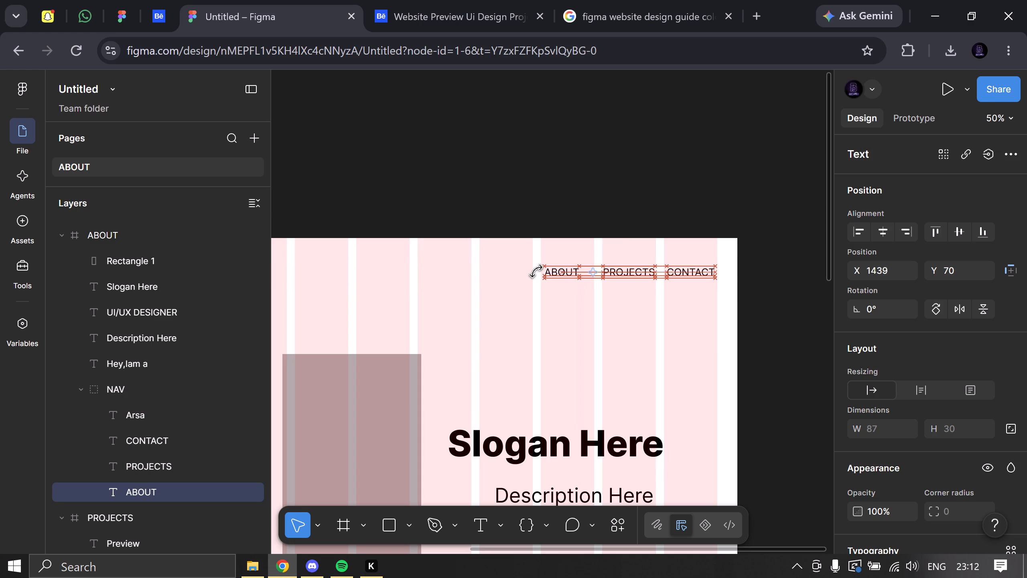
Nudge the ABOUT link in the ABOUT frame's NAV group further right to X 1451, closer to PROJECTS.
key("Right")
key("Left")
key("Left")
key("Left")
key("Right")
key("Right")
key("Right")
left_click(698, 142)
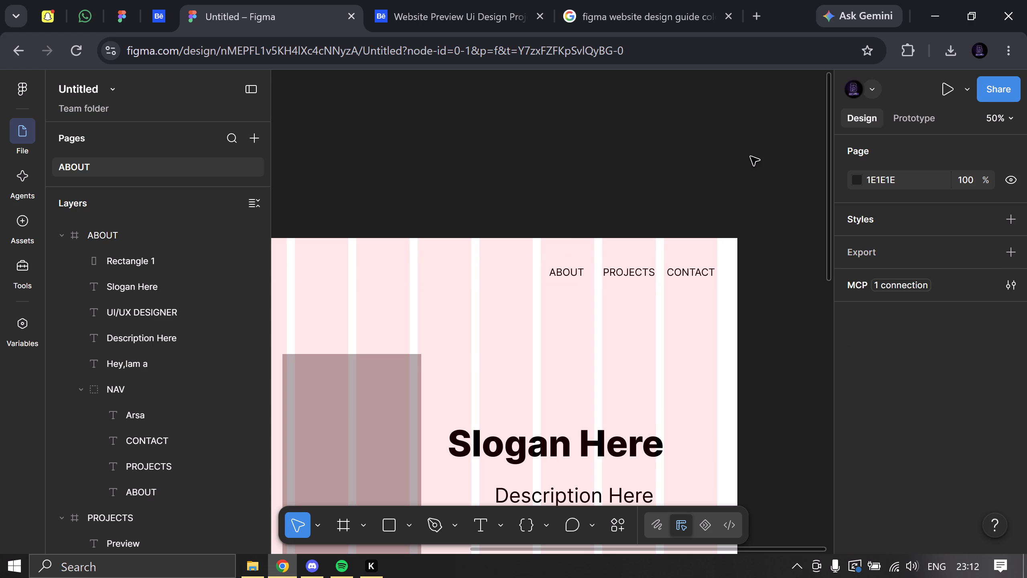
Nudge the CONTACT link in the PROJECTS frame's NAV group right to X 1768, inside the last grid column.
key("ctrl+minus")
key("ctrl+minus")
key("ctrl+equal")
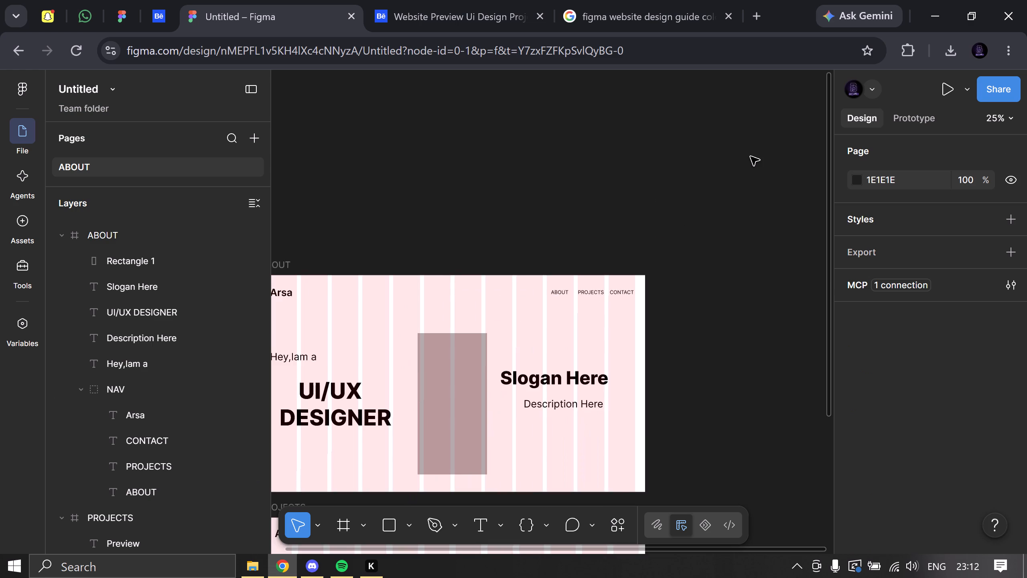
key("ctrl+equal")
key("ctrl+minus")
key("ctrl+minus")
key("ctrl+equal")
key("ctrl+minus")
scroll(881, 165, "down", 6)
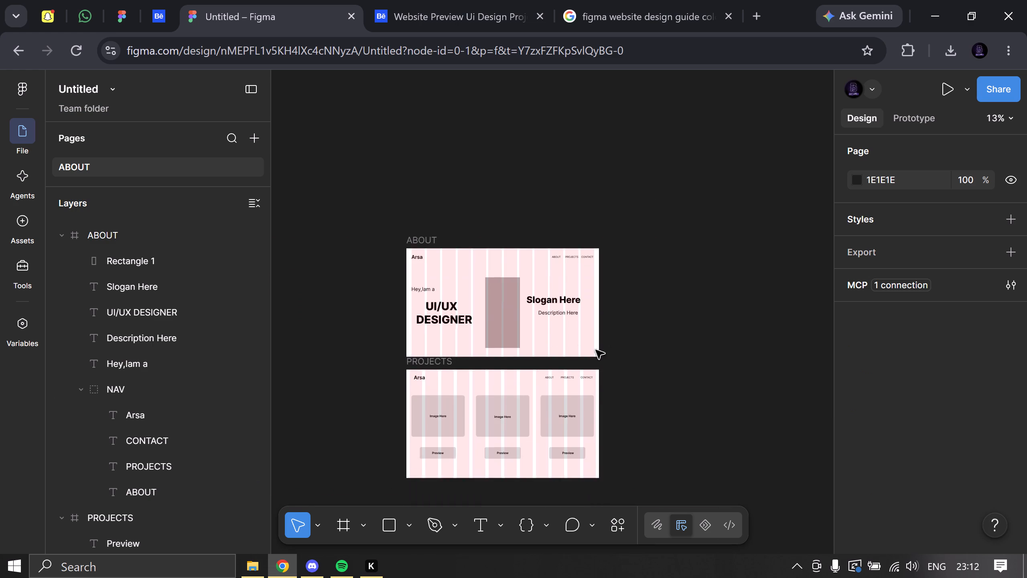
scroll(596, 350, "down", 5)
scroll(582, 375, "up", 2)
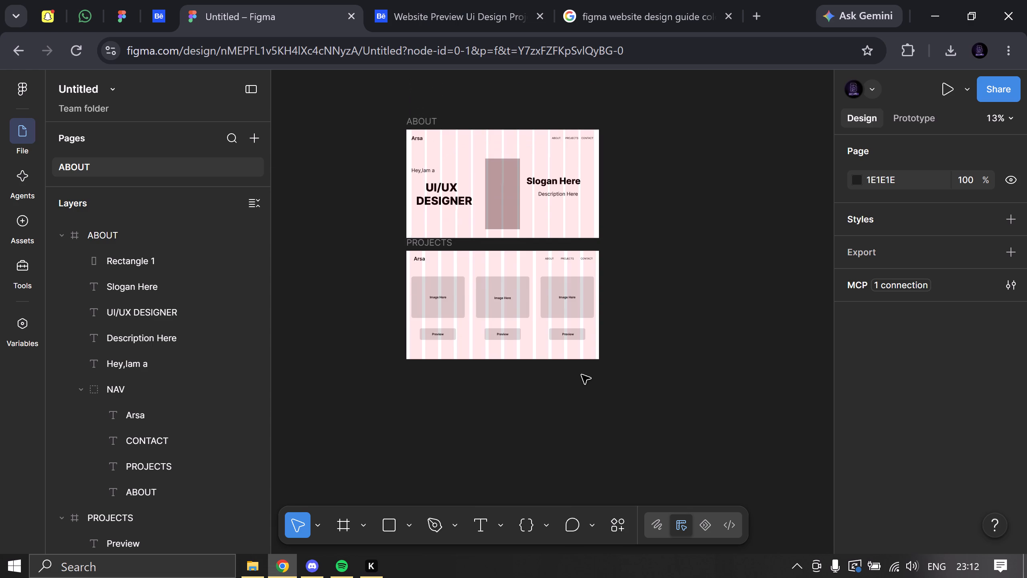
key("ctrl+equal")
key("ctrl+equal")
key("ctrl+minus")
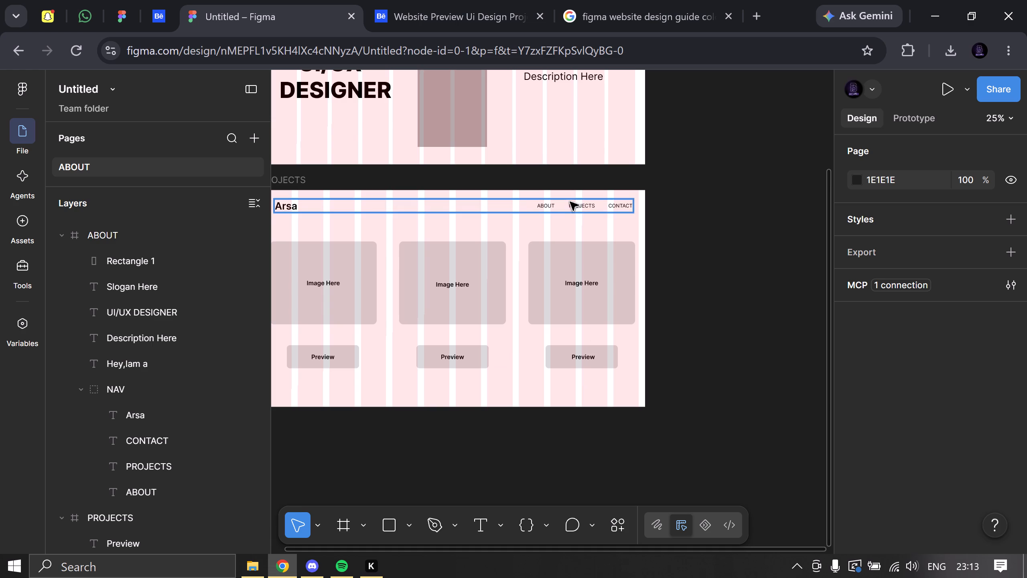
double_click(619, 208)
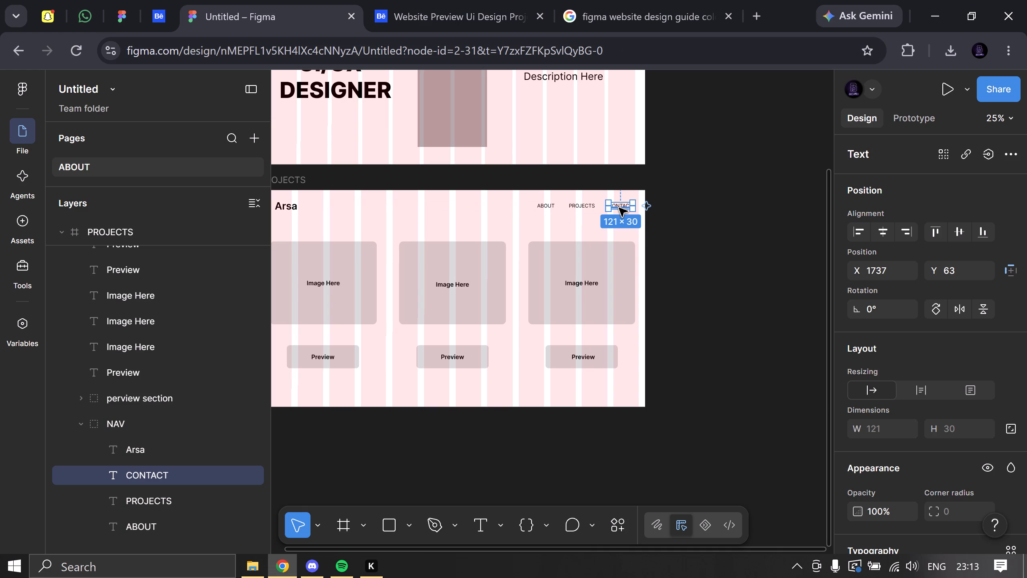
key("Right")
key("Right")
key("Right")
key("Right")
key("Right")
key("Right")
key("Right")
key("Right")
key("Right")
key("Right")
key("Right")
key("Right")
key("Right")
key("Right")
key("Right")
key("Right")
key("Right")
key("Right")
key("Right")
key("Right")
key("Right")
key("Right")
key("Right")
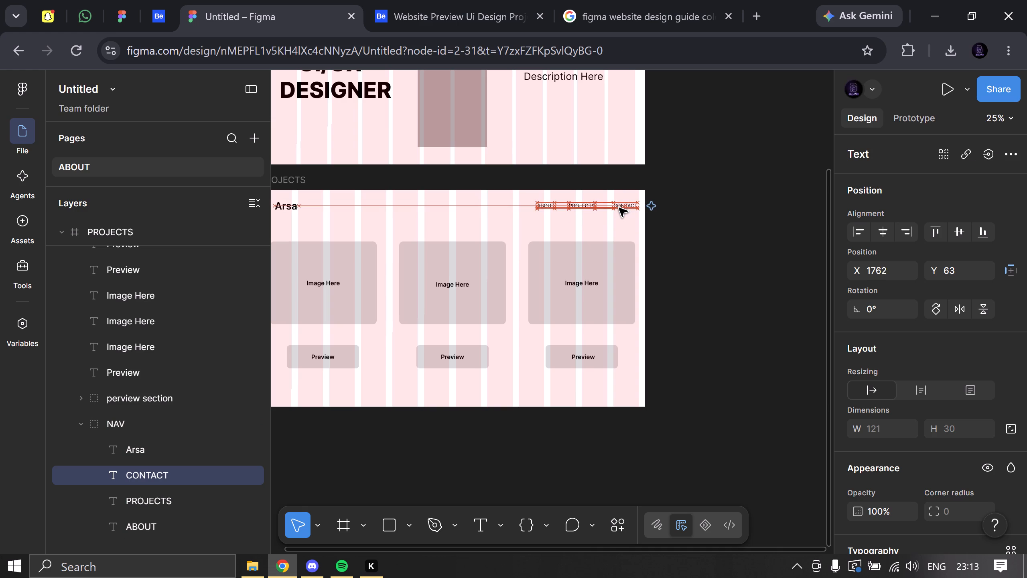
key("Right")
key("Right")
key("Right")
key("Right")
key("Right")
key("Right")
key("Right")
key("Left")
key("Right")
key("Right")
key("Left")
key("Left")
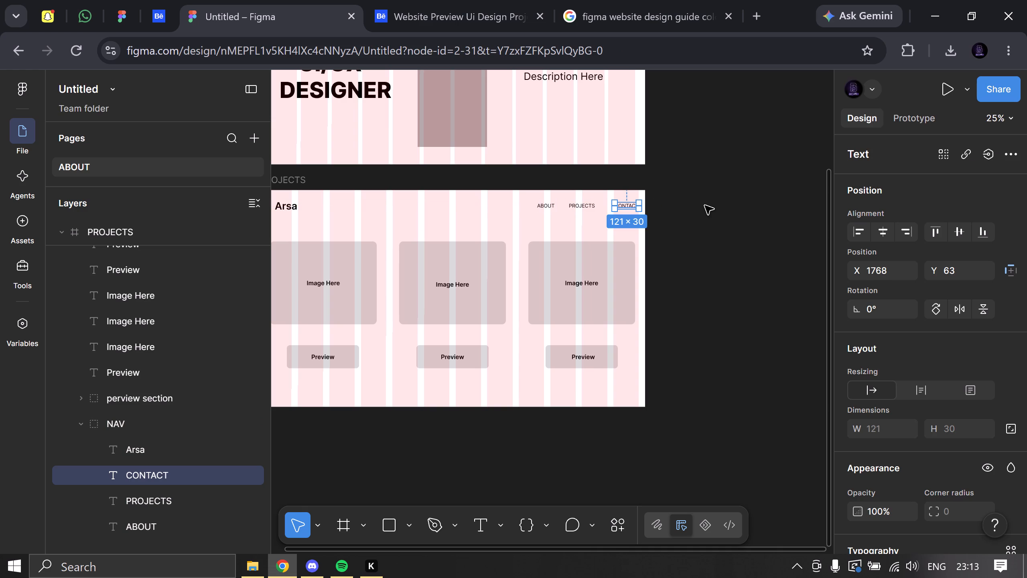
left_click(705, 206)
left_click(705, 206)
Delete the NAV group from the PROJECTS frame.
scroll(637, 215, "up", 2)
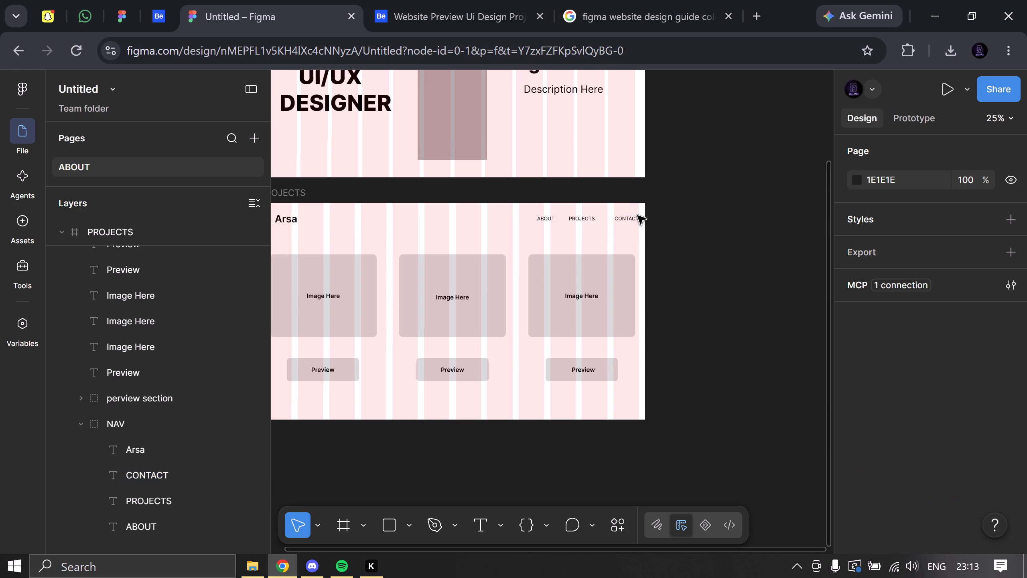
scroll(637, 216, "up", 3)
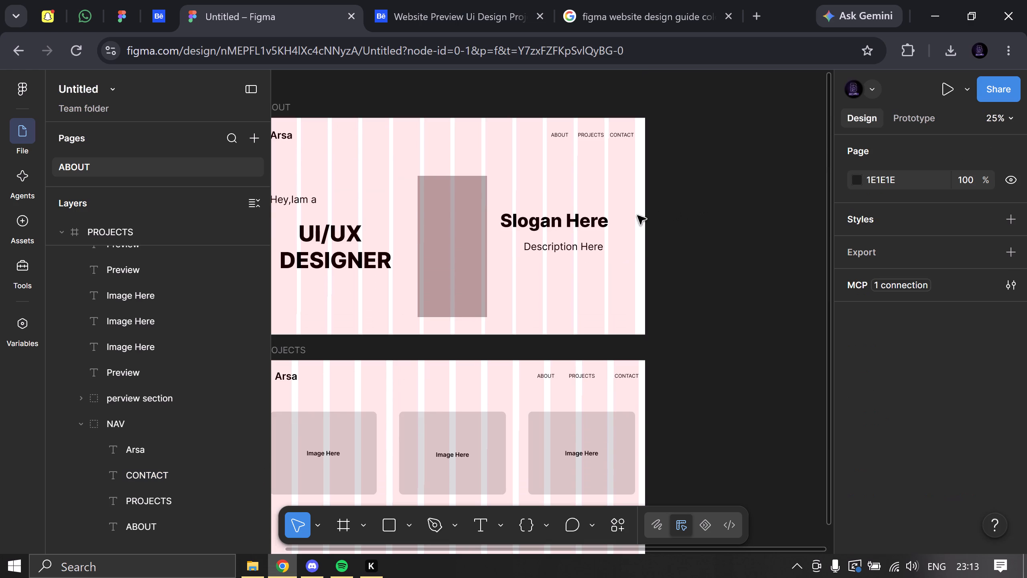
left_click(630, 377)
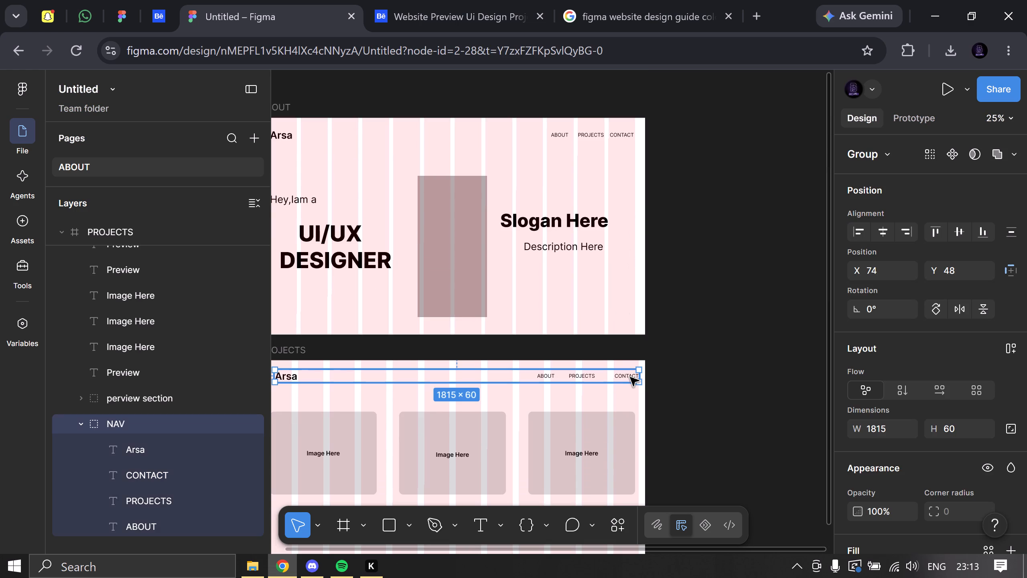
key("Delete")
Copy the ABOUT frame's NAV group into the top of the PROJECTS frame and place it at X 73, Y 23.
left_click(465, 136)
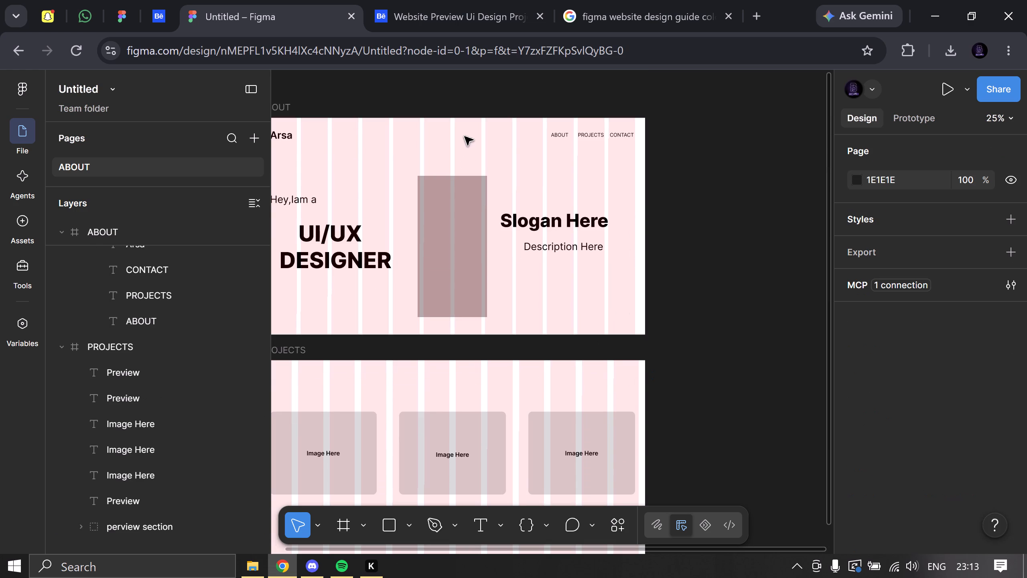
left_click(562, 139)
key("ctrl+c")
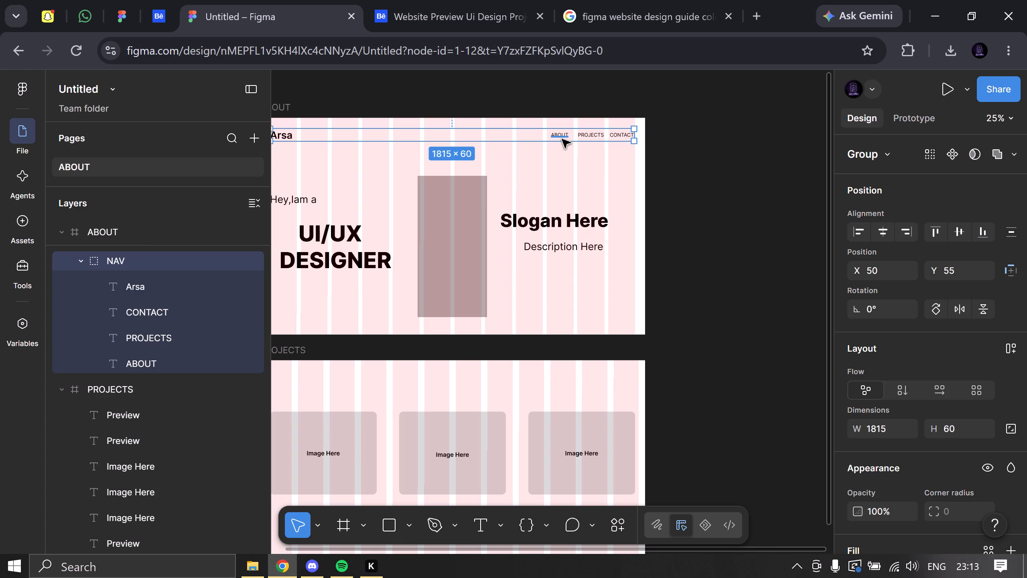
key("ctrl+v")
left_click_drag(505, 137, 505, 287)
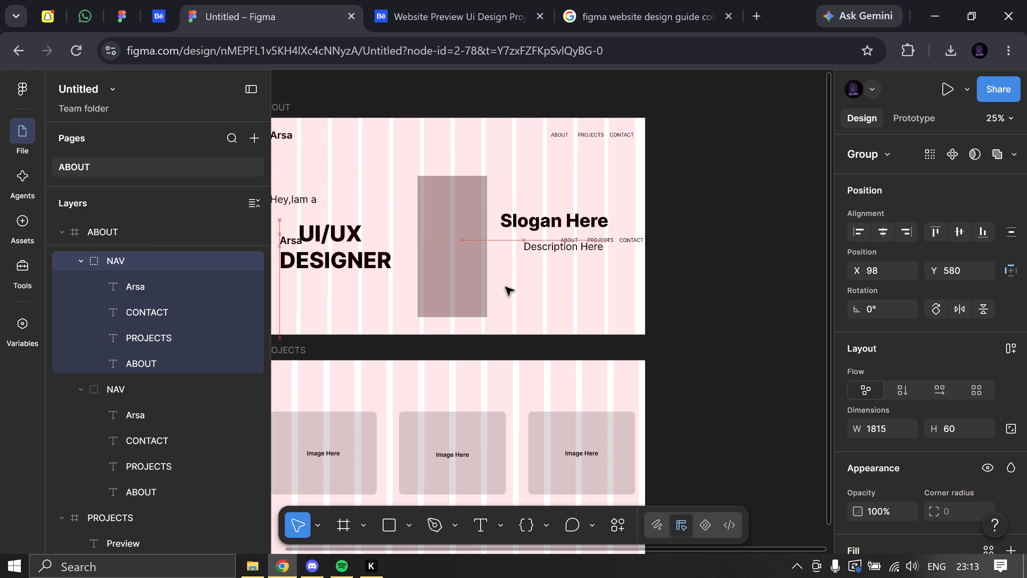
left_click_drag(505, 287, 498, 373)
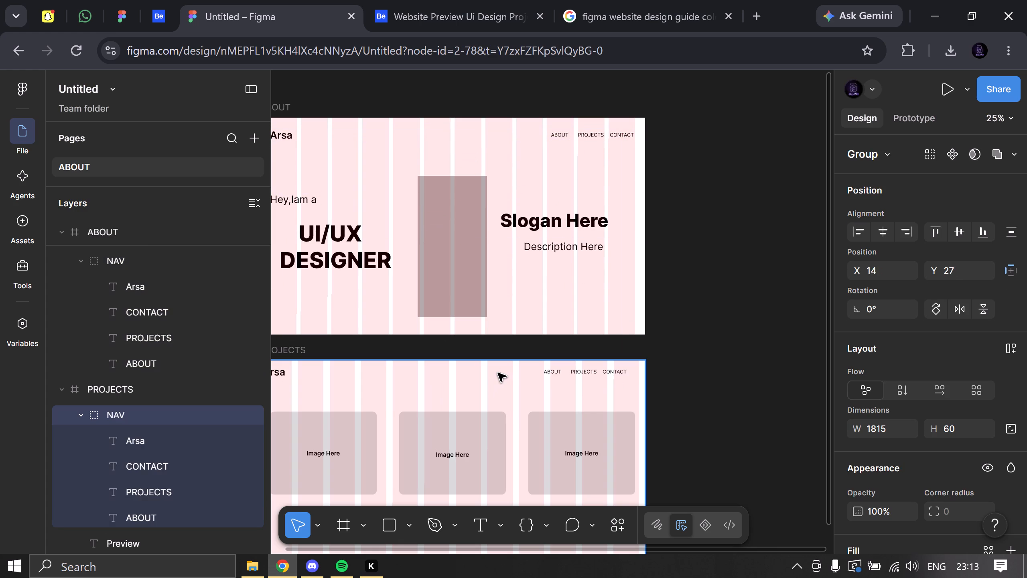
left_click_drag(498, 373, 511, 373)
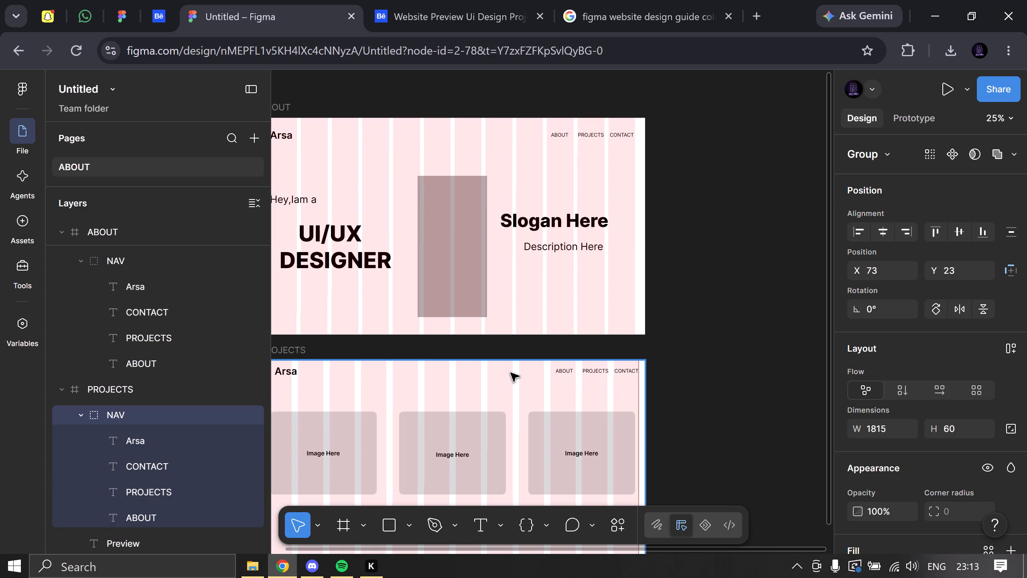
left_click_drag(511, 373, 510, 373)
Open the PROJECTS frame's column layout guide settings to check its margin and gutter.
key("ctrl+minus")
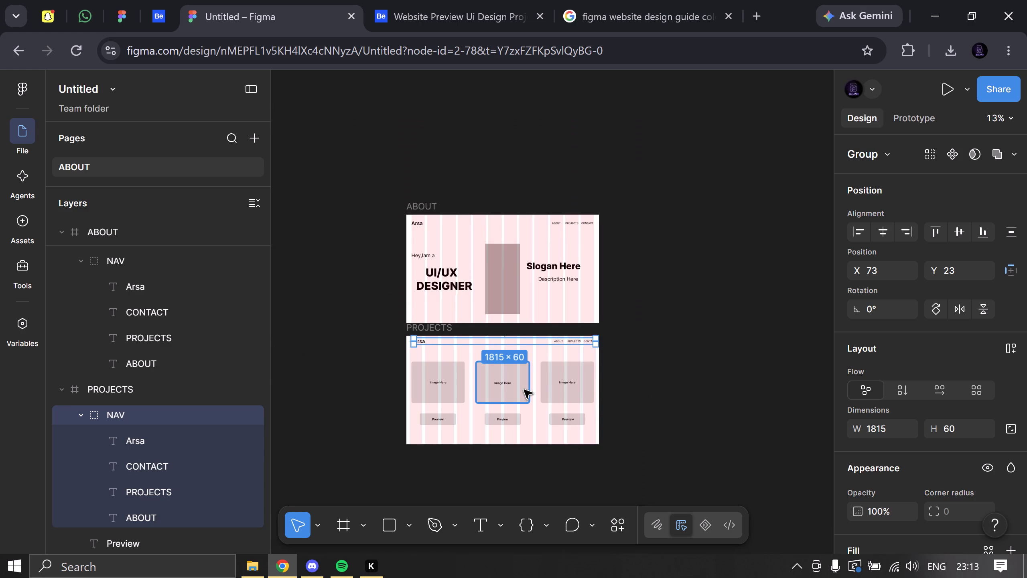
key("ctrl+equal")
key("ctrl+minus")
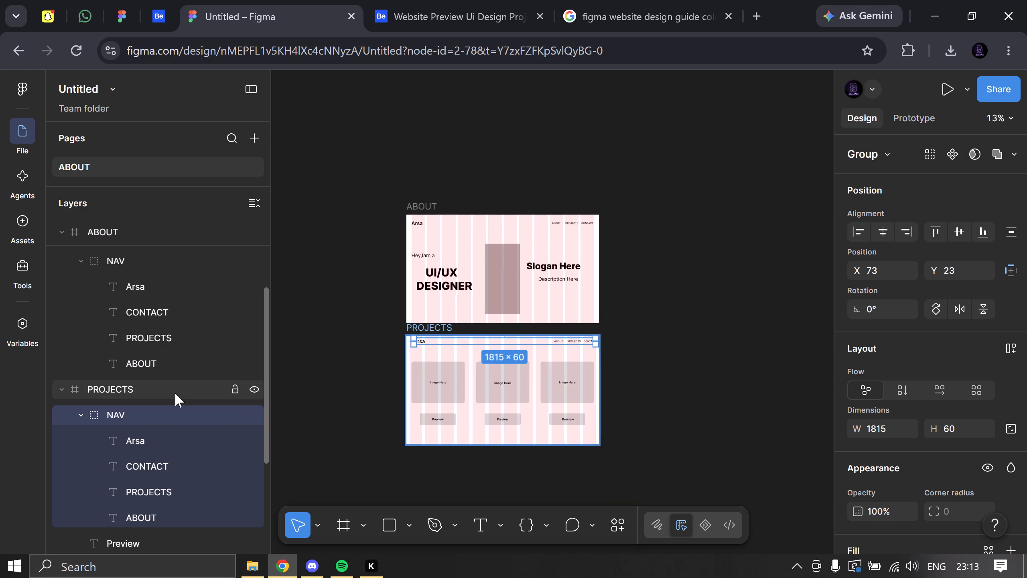
left_click(175, 393)
scroll(890, 470, "down", 2)
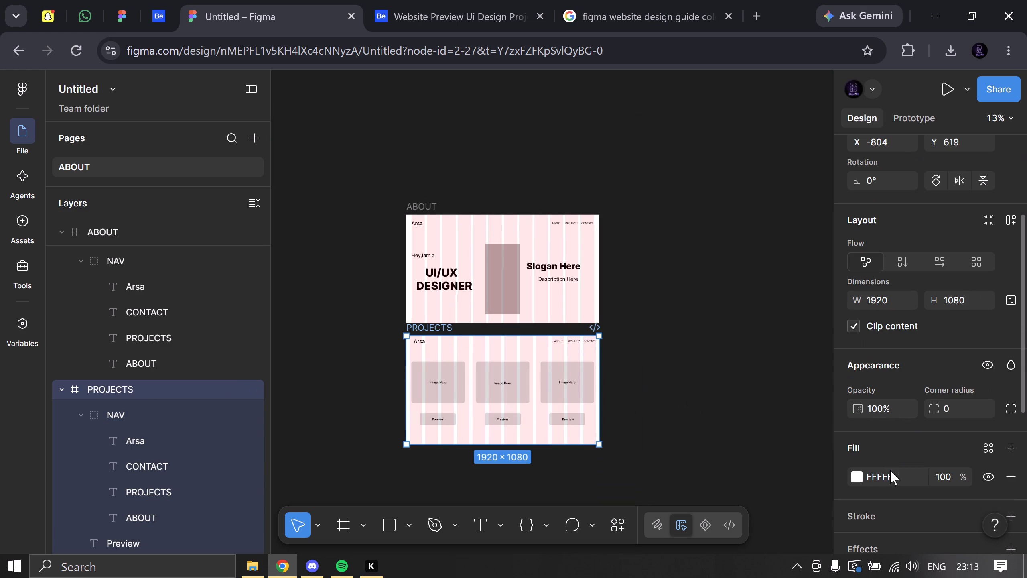
scroll(891, 469, "down", 3)
left_click(864, 492)
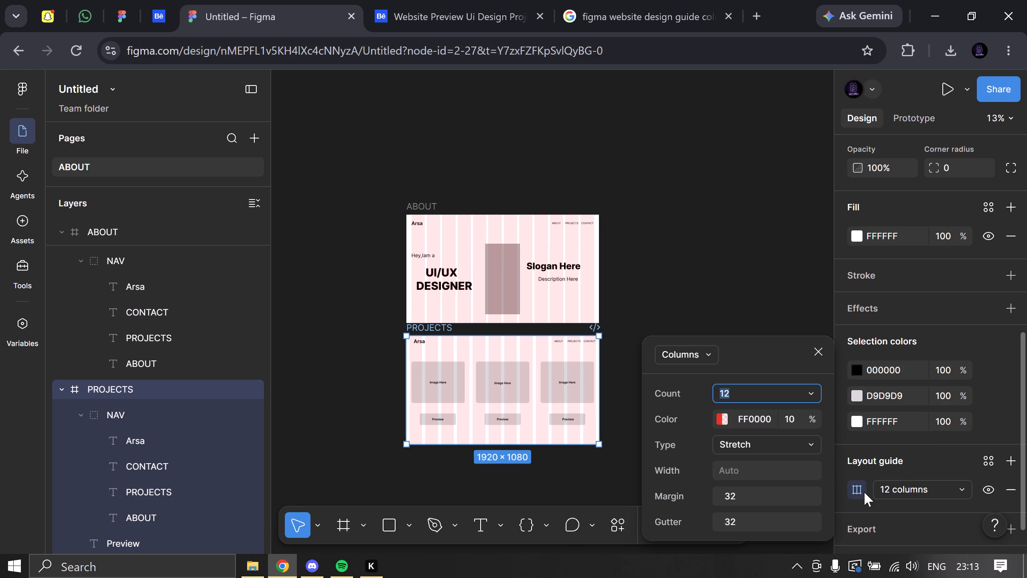
left_click(660, 265)
left_click(527, 308)
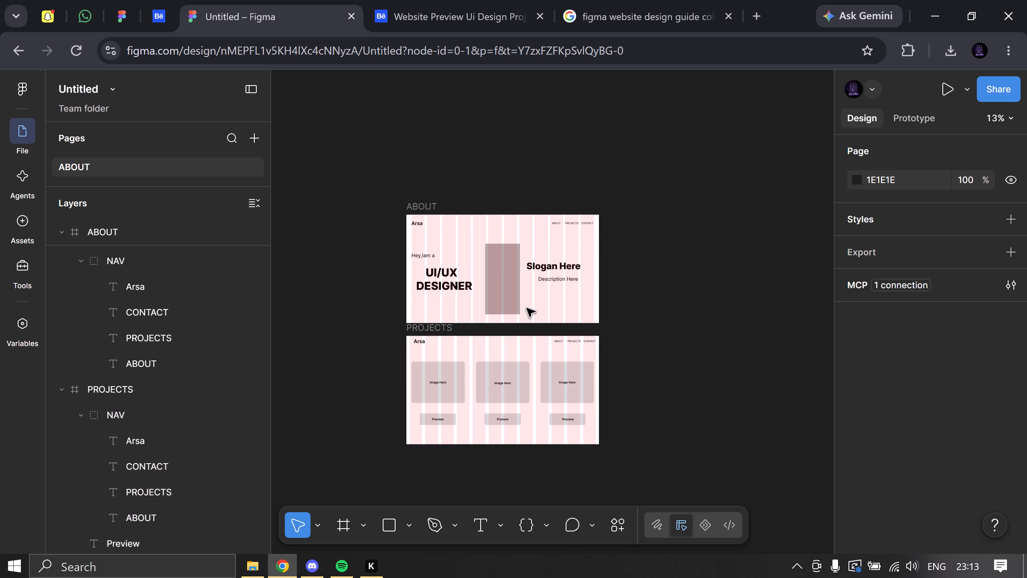
Set the ABOUT frame's 12-column layout guide to a margin of 32 and a gutter of 32.
left_click(467, 236)
double_click(467, 236)
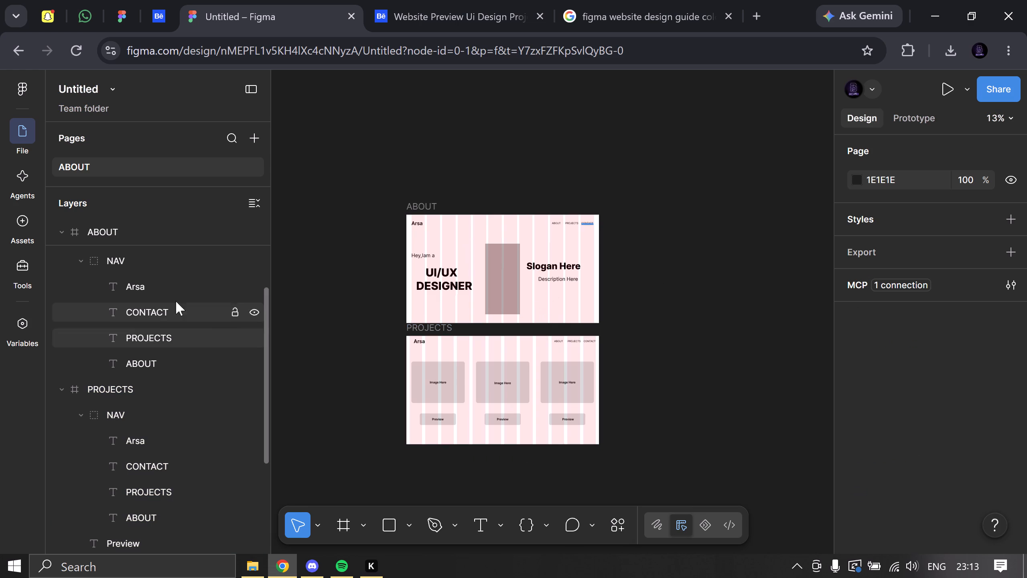
left_click(168, 279)
scroll(182, 304, "up", 5)
left_click(171, 239)
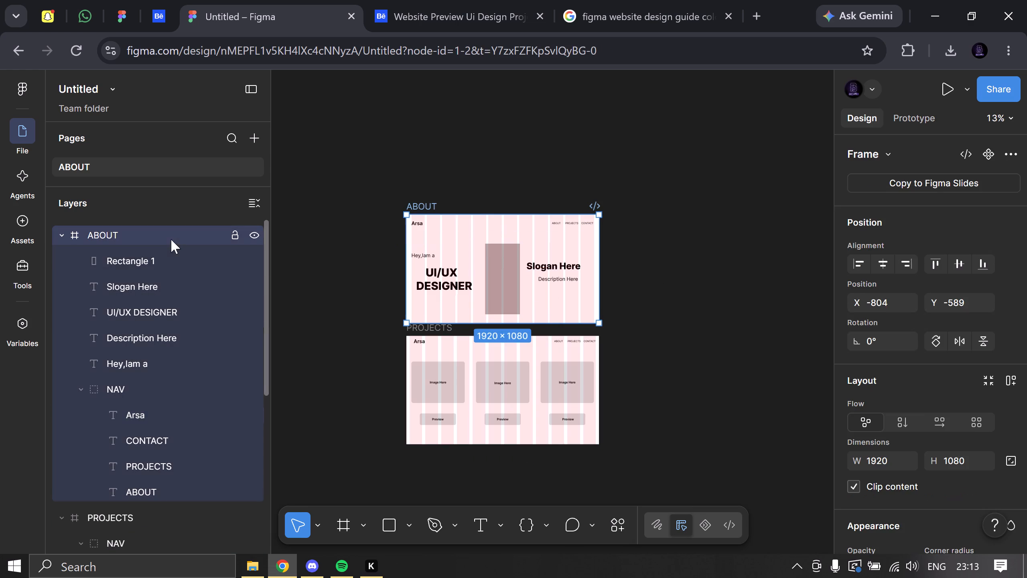
scroll(1021, 464, "down", 6)
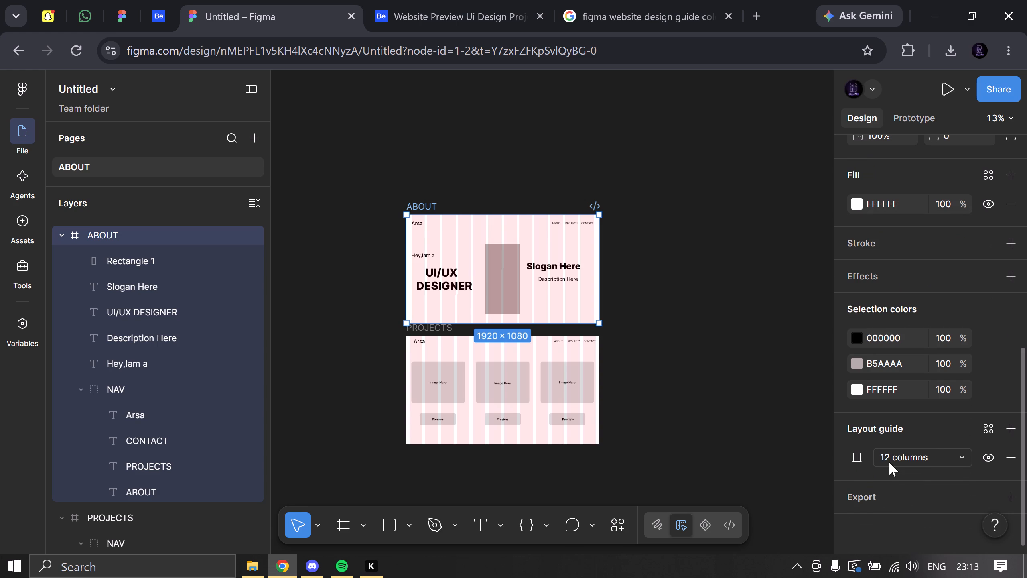
left_click(853, 463)
left_click(769, 495)
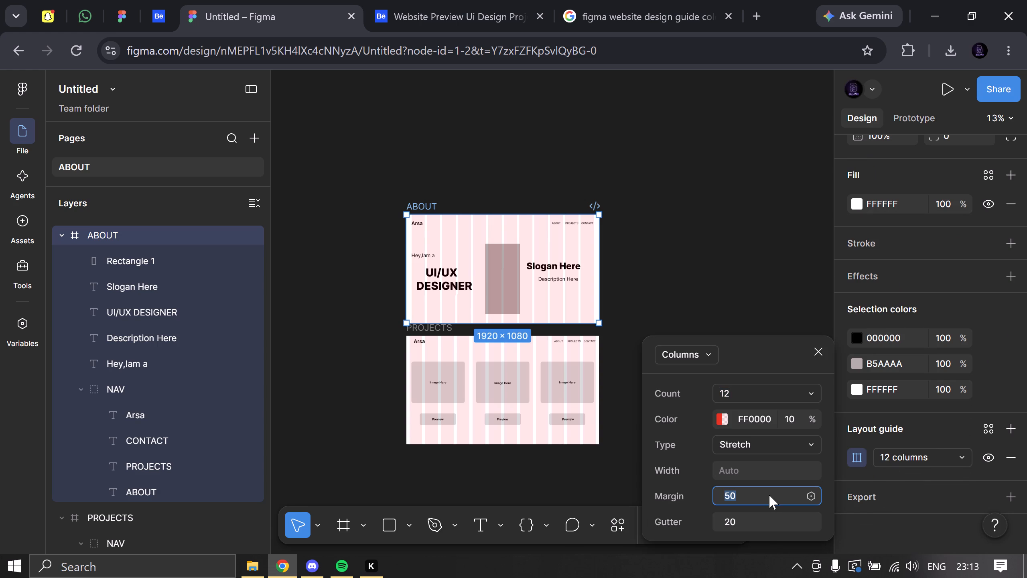
type("32")
key("Return")
double_click(759, 524)
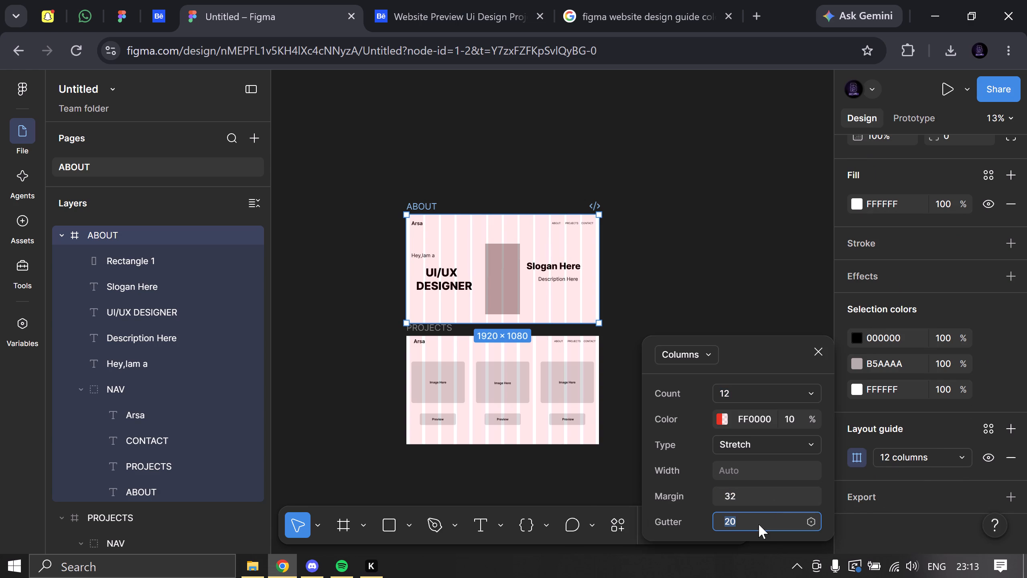
type("32")
key("Return")
left_click(717, 273)
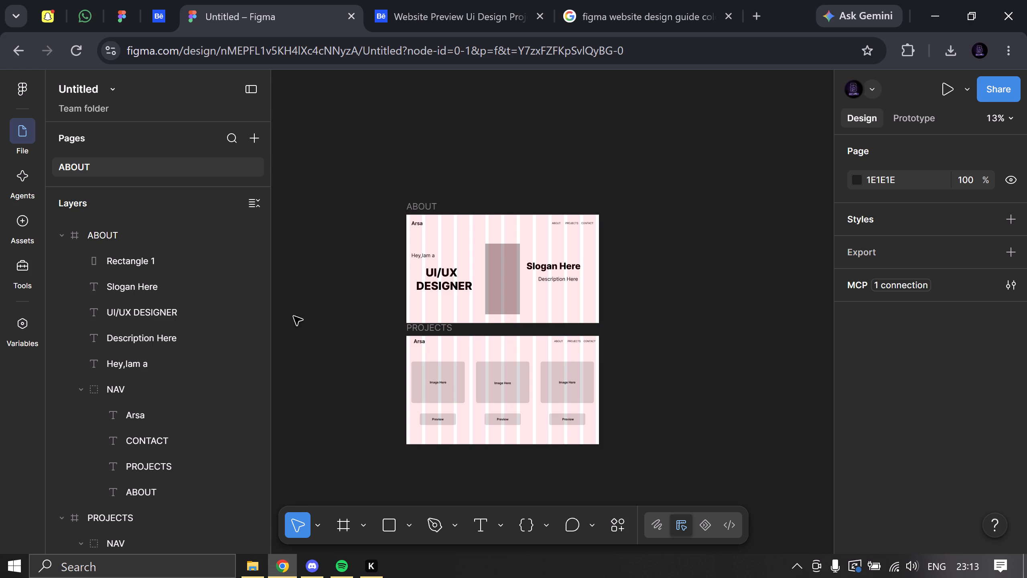
Reopen the ABOUT frame's layout guide settings to check its column count, type, margin and gutter.
left_click(166, 239)
left_click(164, 243)
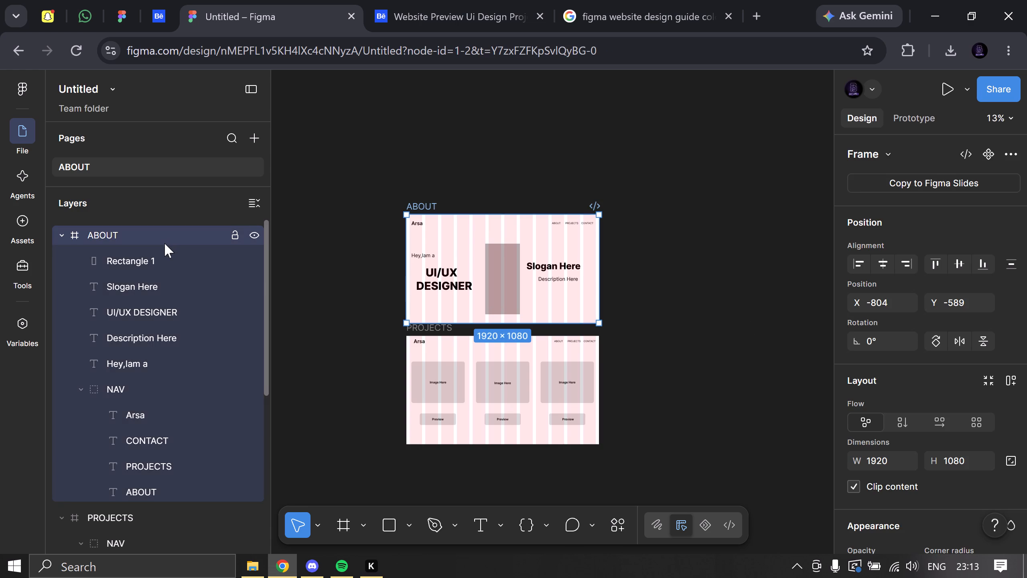
scroll(952, 403, "down", 4)
scroll(886, 488, "down", 3)
left_click(861, 455)
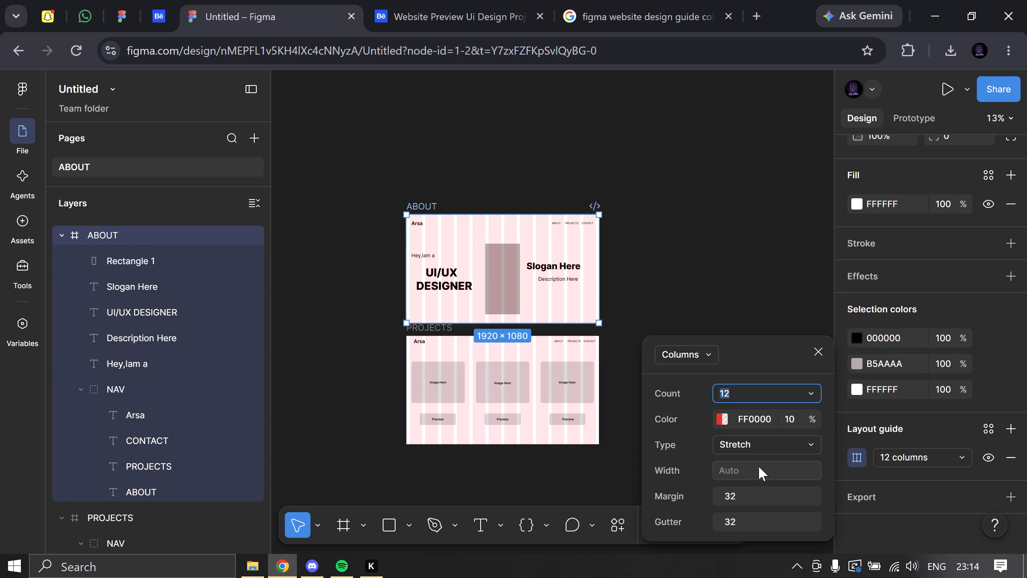
left_click(759, 466)
Switch to the Google results on Figma grid design and check the recommended desktop column, margin and gutter settings.
left_click(620, 0)
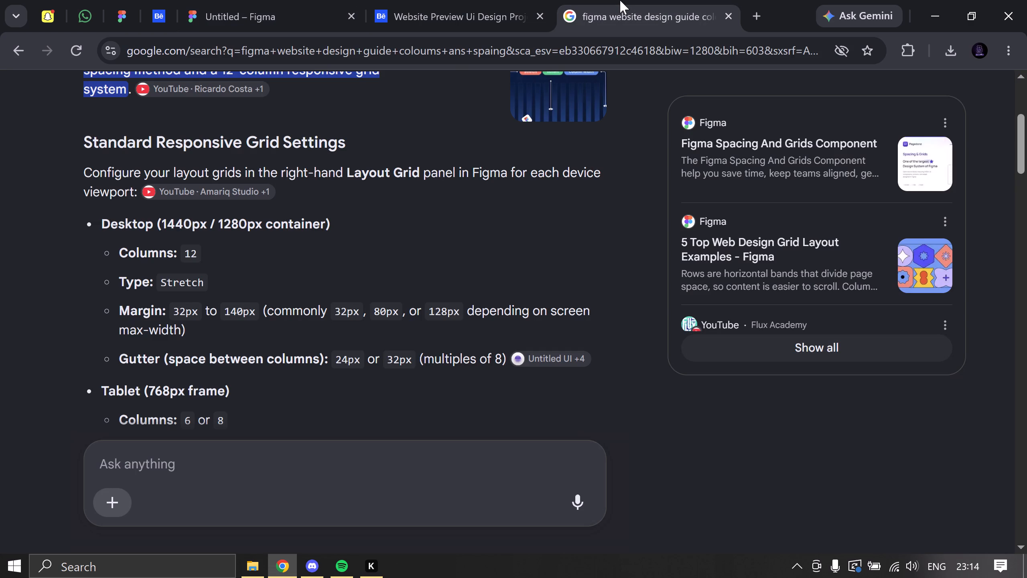
left_click(620, 0)
left_click(620, 0)
left_click(550, 2)
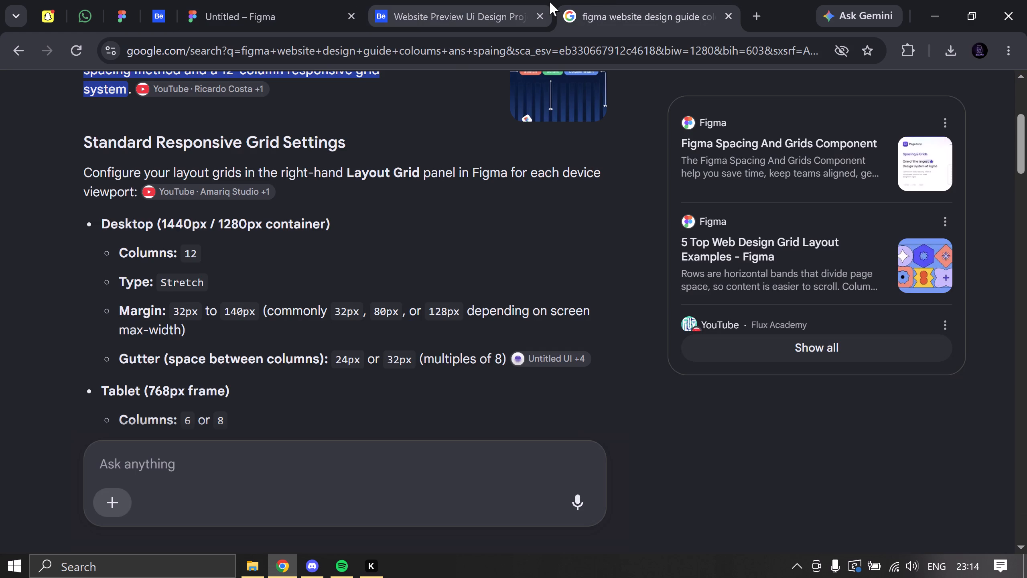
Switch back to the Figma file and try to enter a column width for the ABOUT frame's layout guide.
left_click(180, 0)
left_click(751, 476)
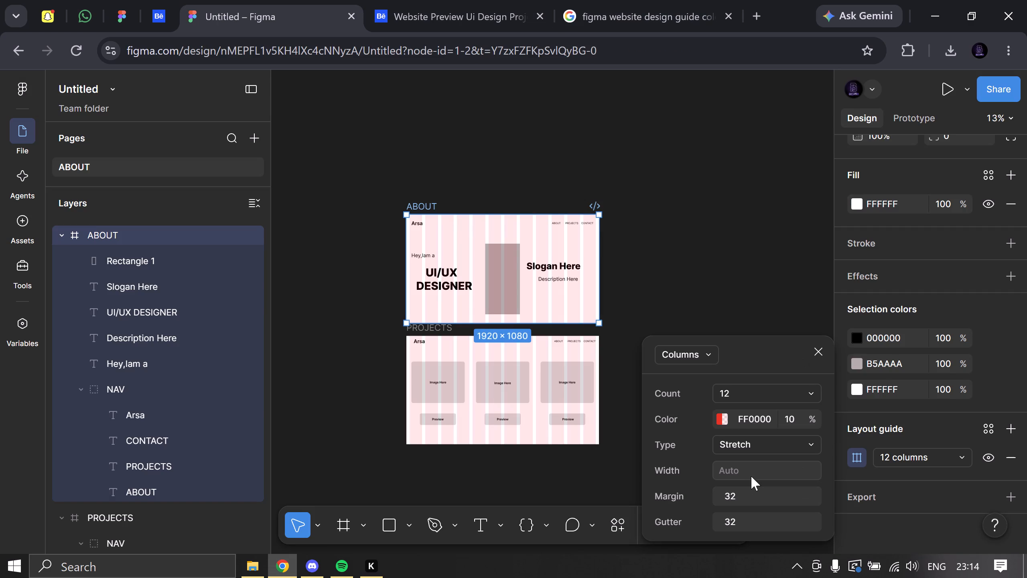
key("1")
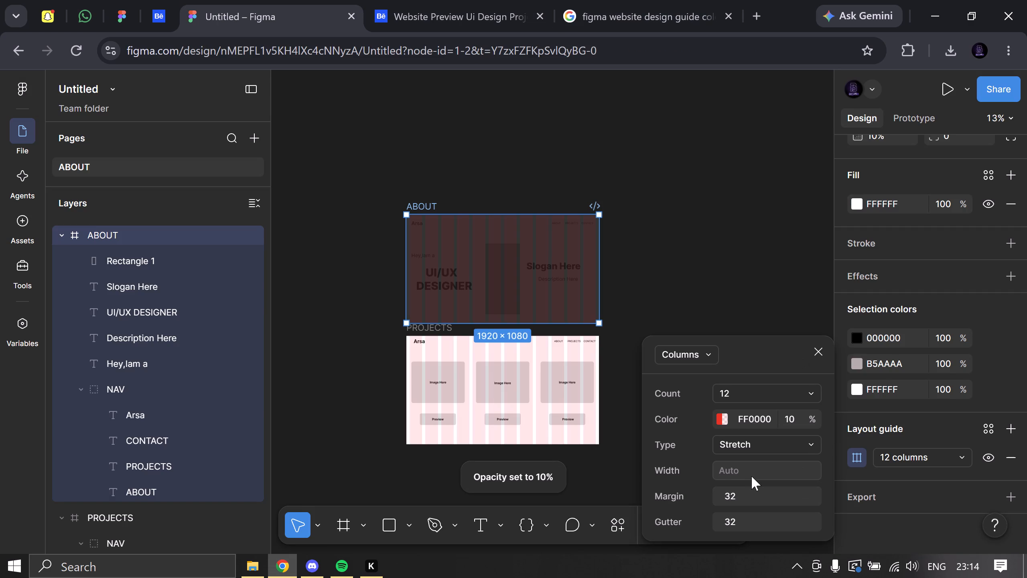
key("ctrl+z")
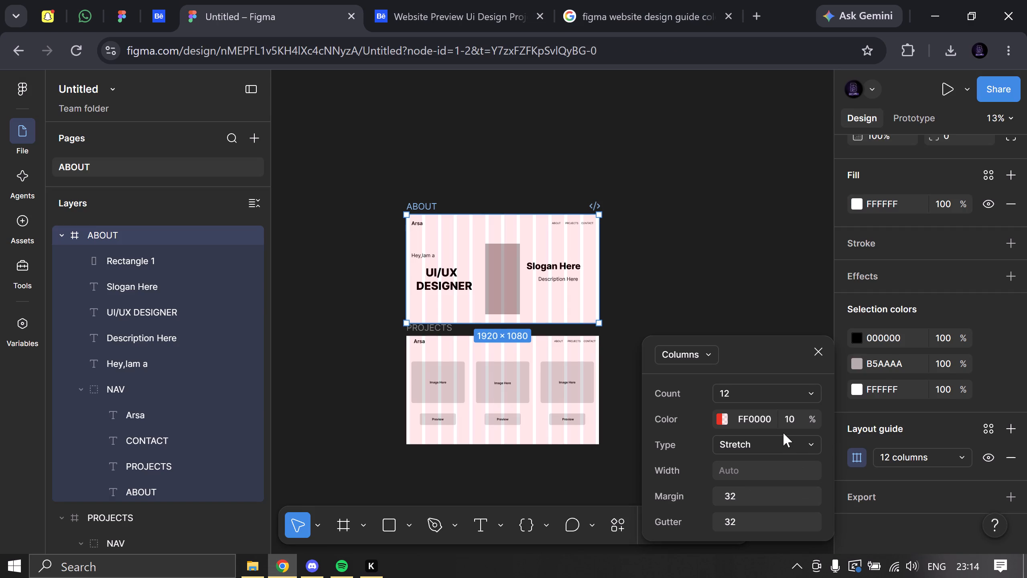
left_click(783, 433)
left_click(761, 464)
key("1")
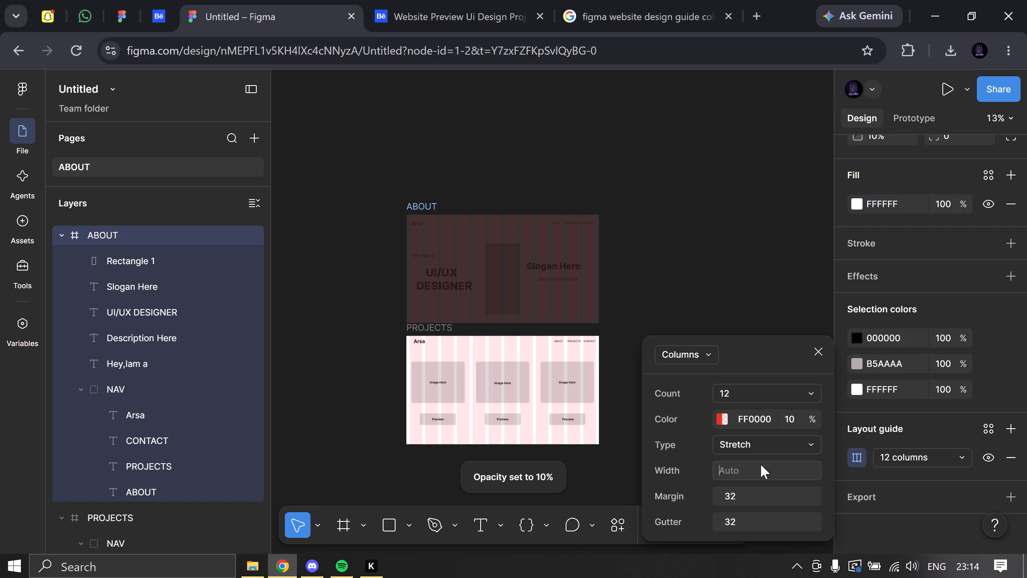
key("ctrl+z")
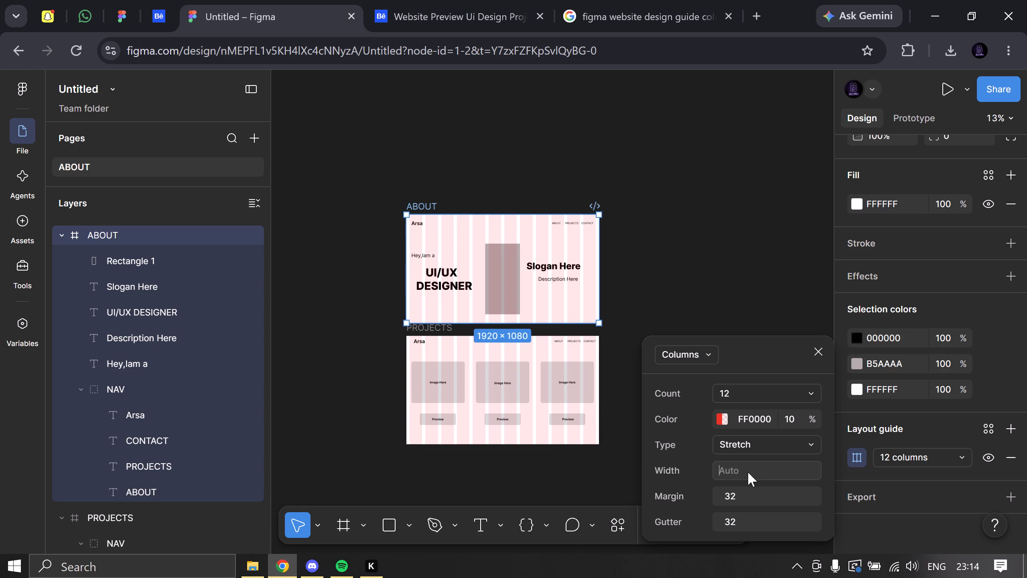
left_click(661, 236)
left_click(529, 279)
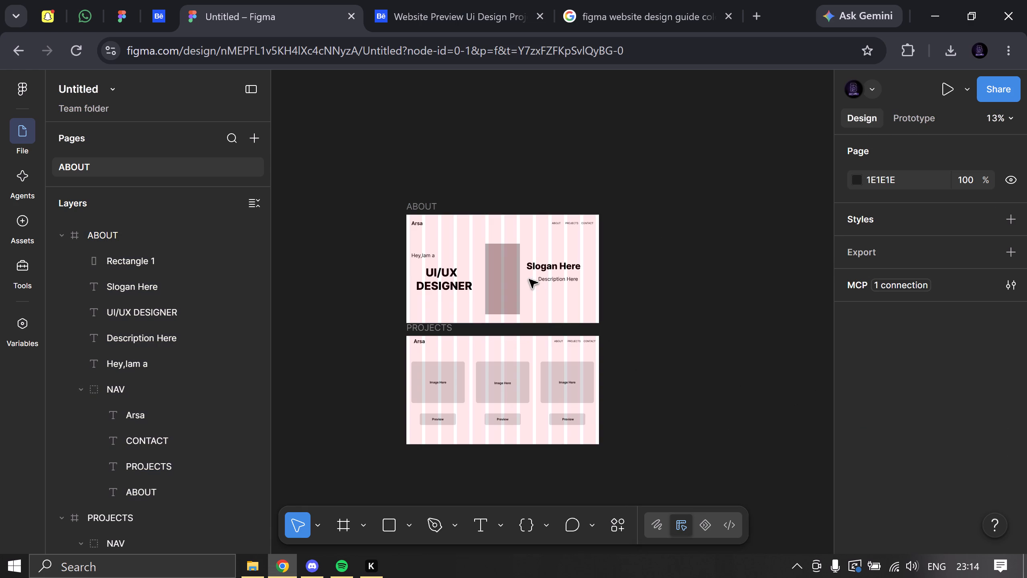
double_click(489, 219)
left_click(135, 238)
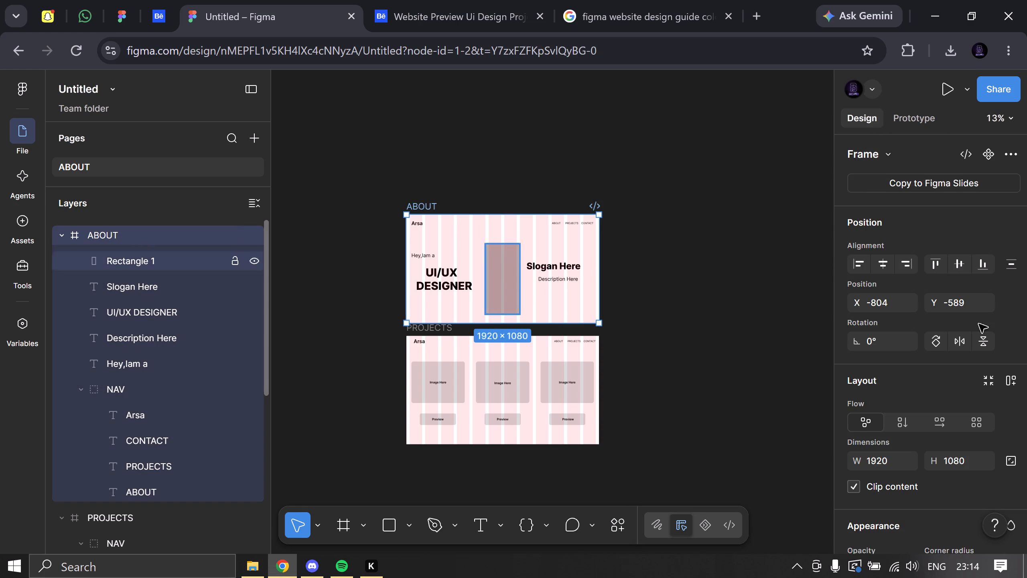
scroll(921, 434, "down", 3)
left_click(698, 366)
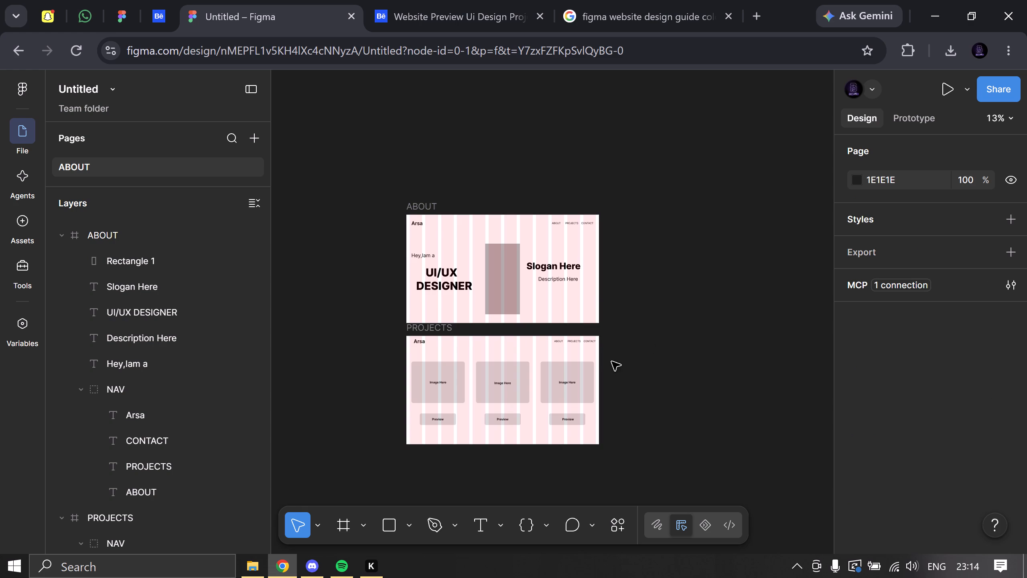
Nudge the Arsa logo text in the ABOUT frame's navigation left to X 40, toward the first column's edge.
key("ctrl+equal")
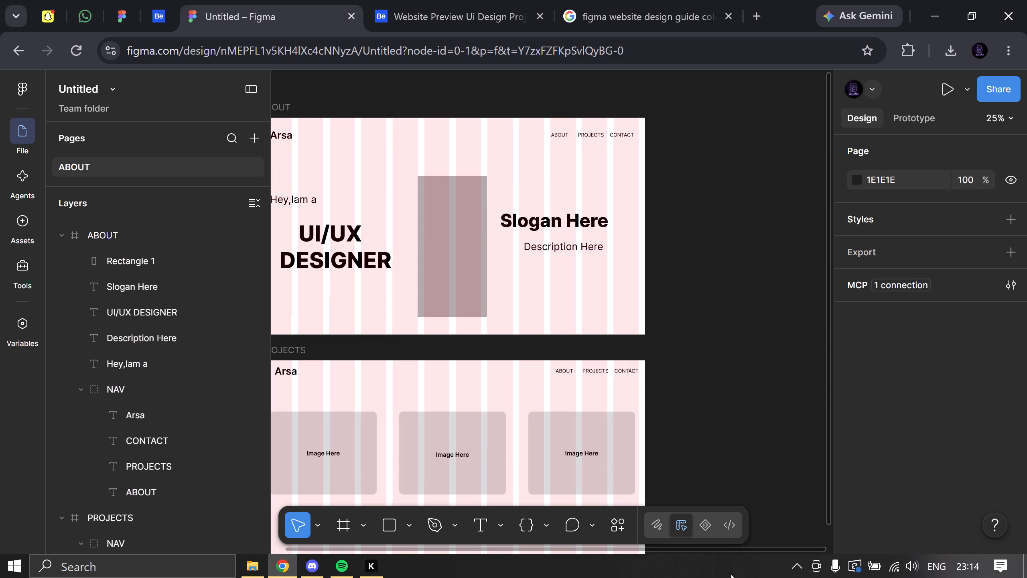
left_click_drag(734, 550, 614, 545)
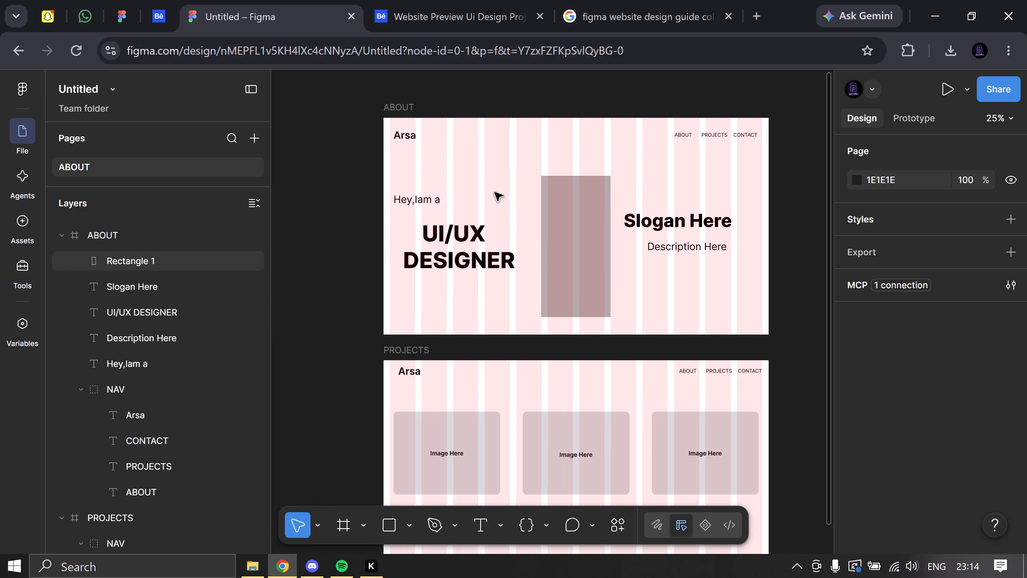
double_click(407, 141)
double_click(408, 137)
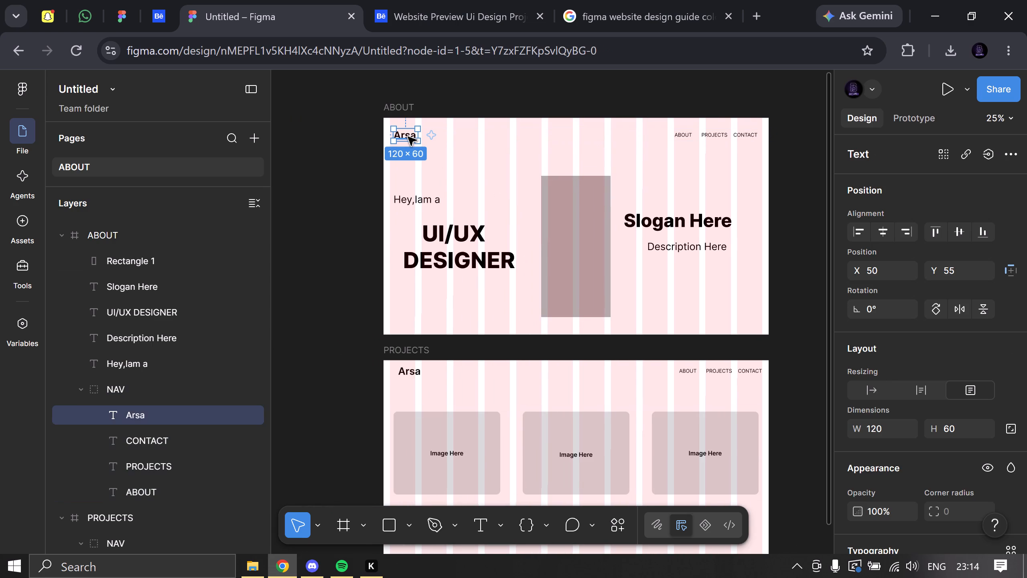
double_click(408, 137)
left_click(418, 160)
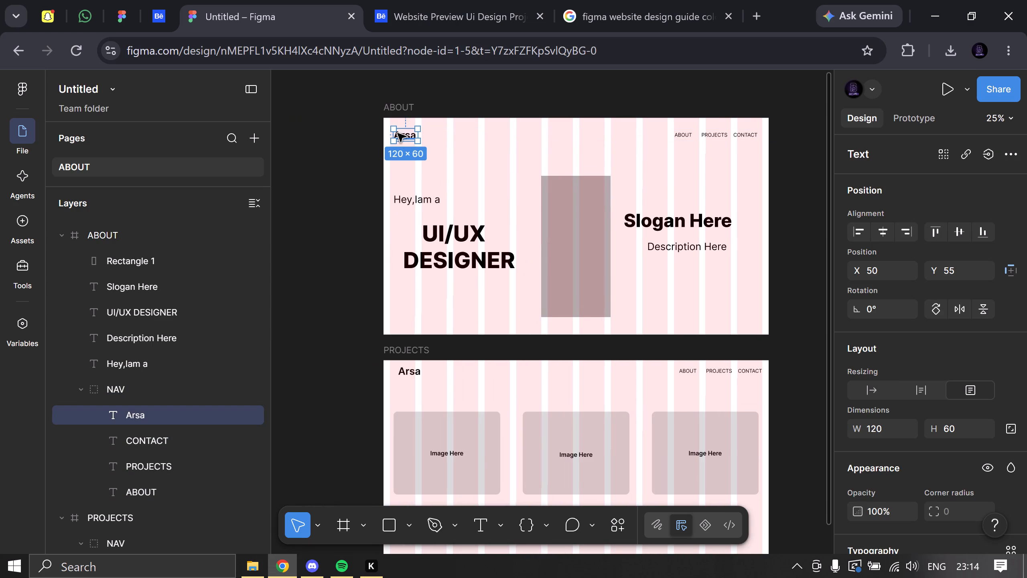
double_click(398, 133)
left_click(411, 155)
key("Left")
key("Left")
key("Left")
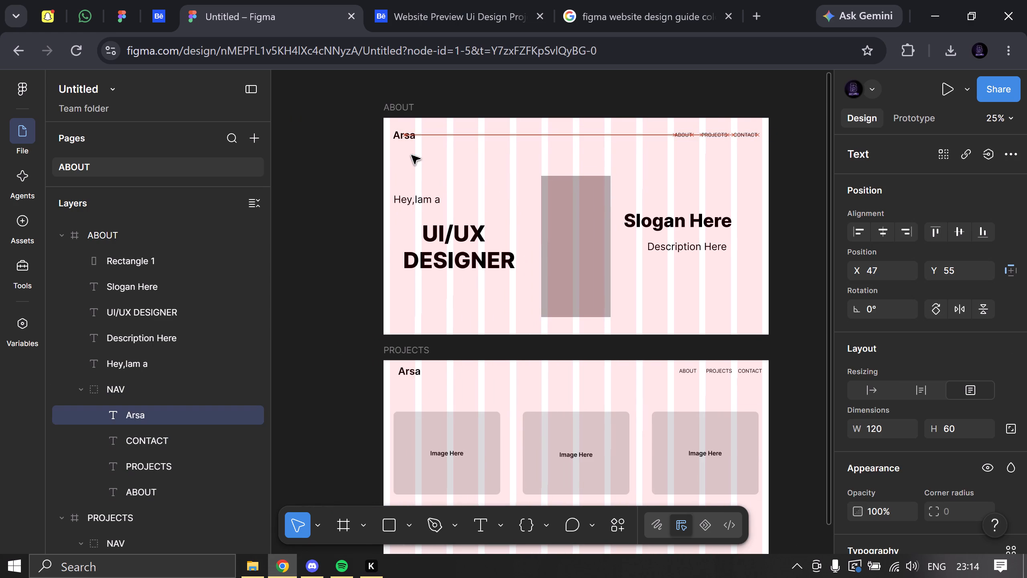
key("Left")
key("Left")
key("Left")
key("Left")
key("Left")
key("Left")
key("Left")
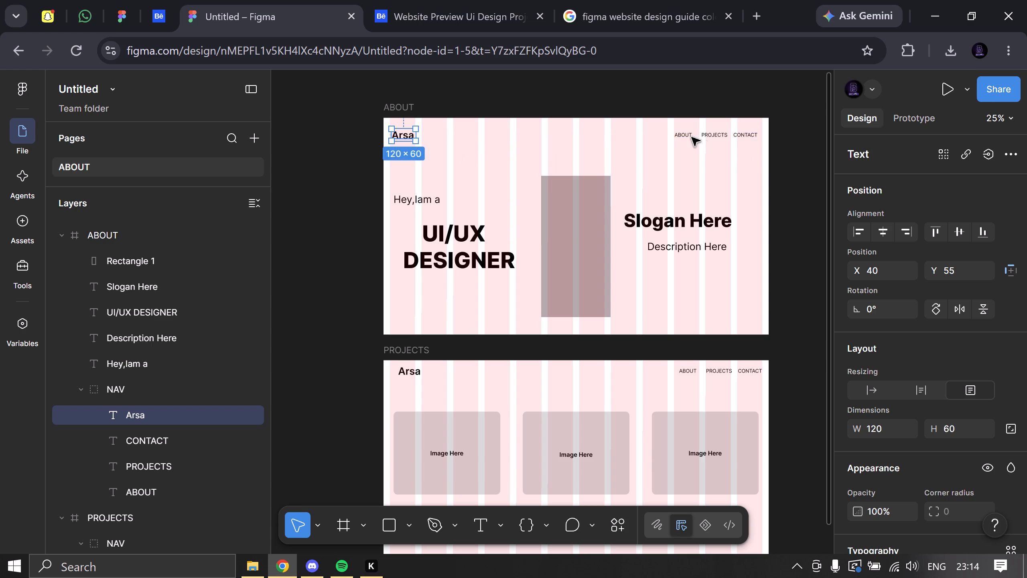
Nudge the ABOUT link in the ABOUT frame's navigation right to X 1456.
double_click(692, 137)
key("Right")
key("Right")
key("Right")
key("Right")
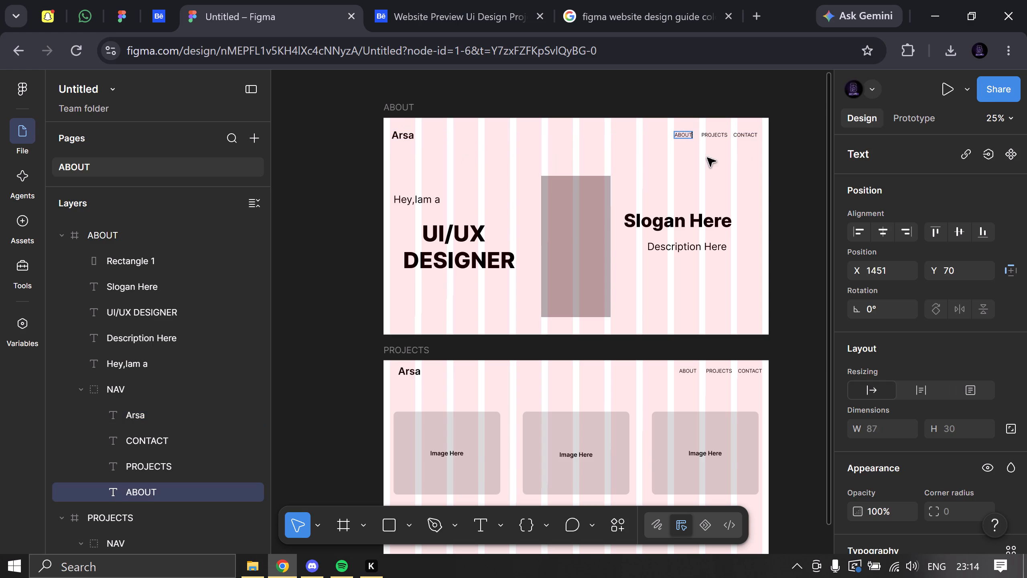
key("Right")
key("Right")
left_click(692, 100)
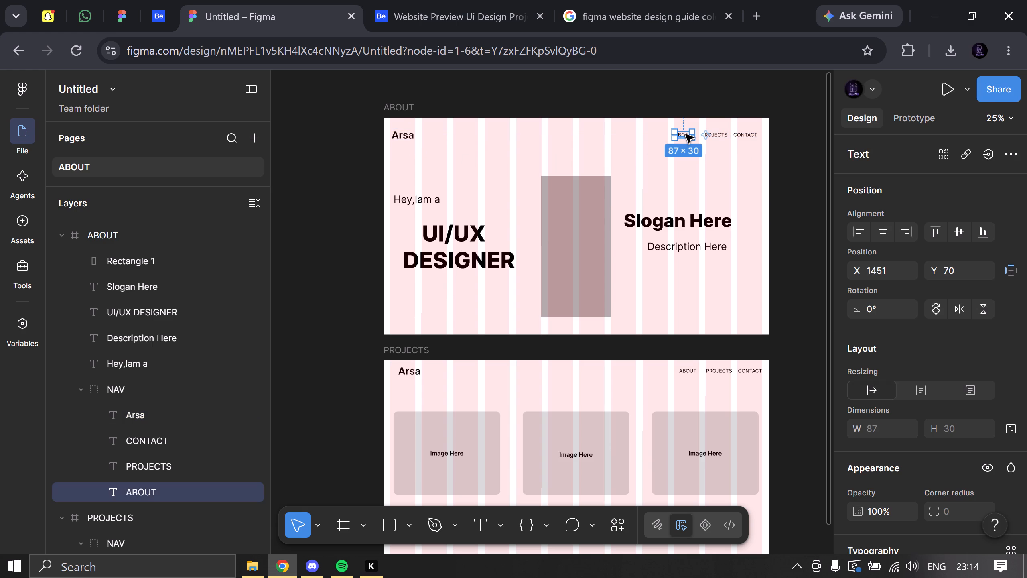
key("Right")
key("Right")
key("Right")
key("Right")
key("Right")
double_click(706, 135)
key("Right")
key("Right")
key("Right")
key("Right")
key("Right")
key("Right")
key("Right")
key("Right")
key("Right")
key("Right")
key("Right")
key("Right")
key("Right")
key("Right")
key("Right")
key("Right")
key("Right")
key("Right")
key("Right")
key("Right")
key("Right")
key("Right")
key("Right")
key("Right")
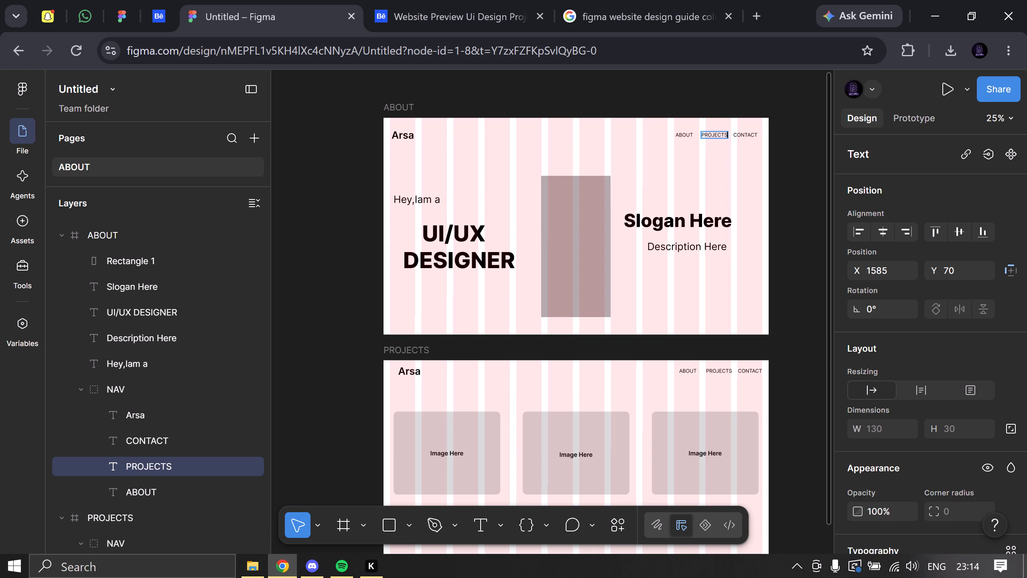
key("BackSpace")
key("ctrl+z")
Nudge the PROJECTS link in the ABOUT frame's navigation right to X 1603 to line up with its grid column.
left_click(761, 102)
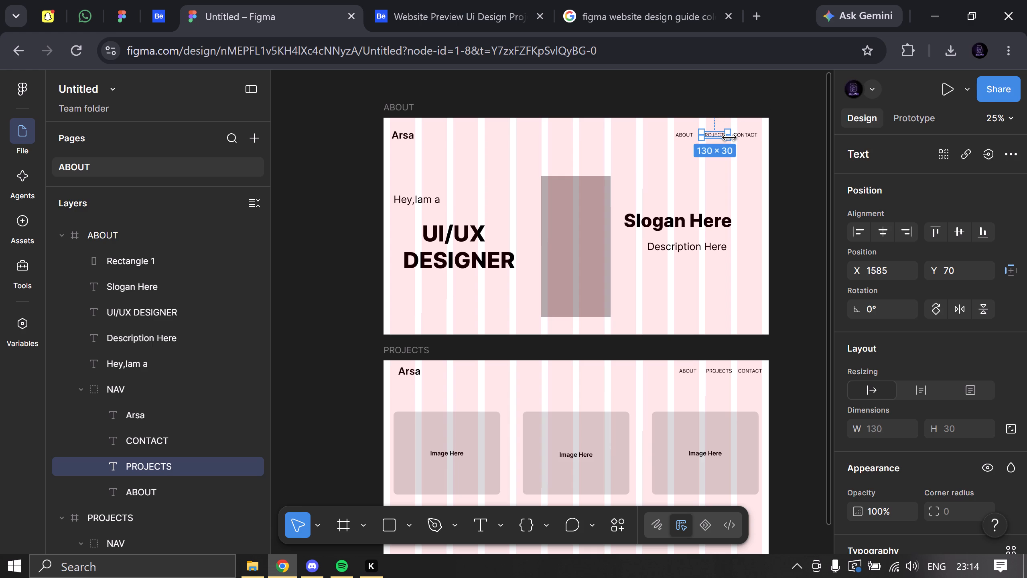
key("Right")
key("Right")
key("Right")
key("Right")
key("Right")
key("Right")
key("Right")
key("Right")
key("Right")
key("Right")
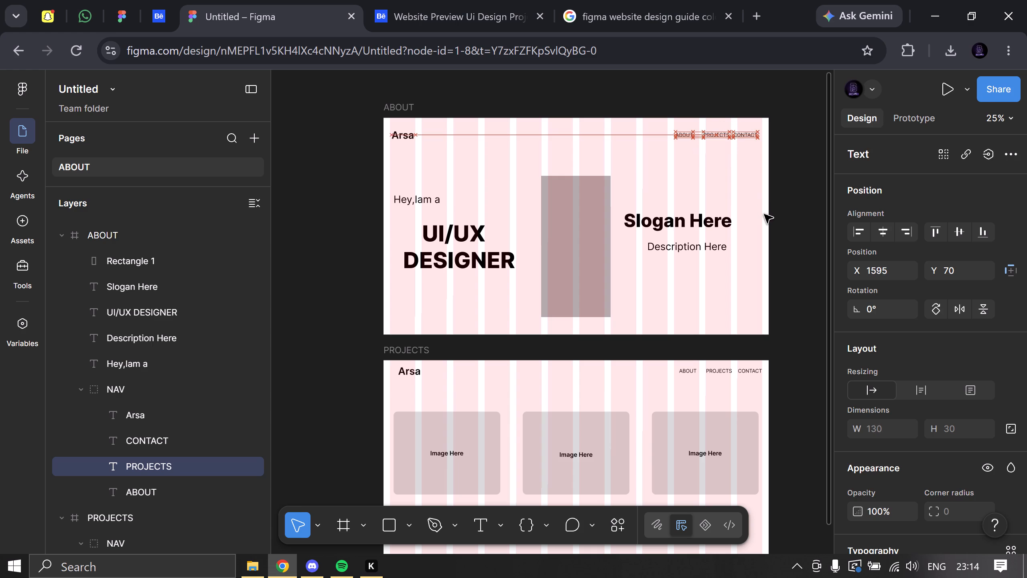
key("Right")
key("Right")
key("Right")
key("Right")
double_click(783, 189)
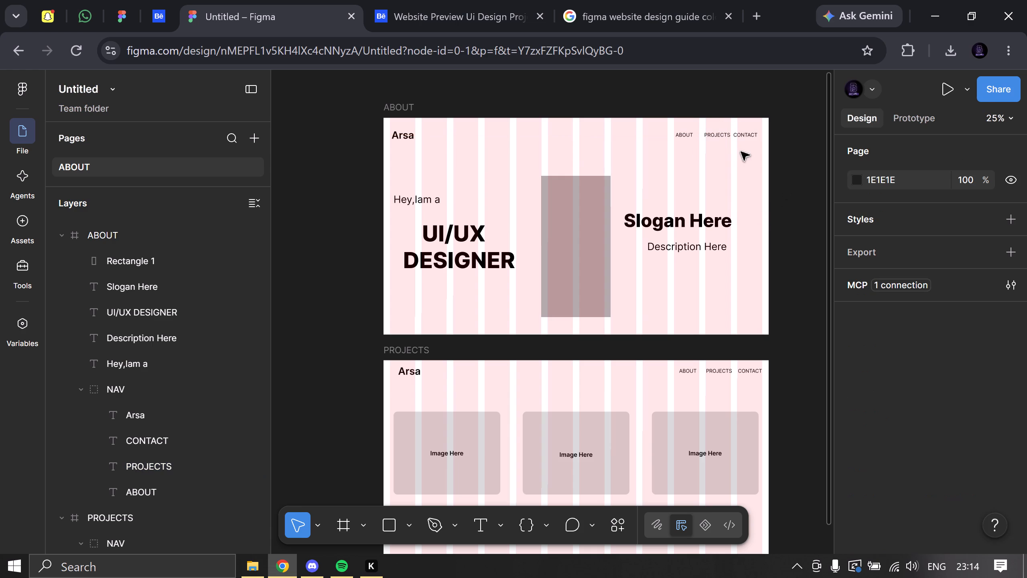
double_click(726, 137)
key("Right")
key("Right")
key("Right")
key("Right")
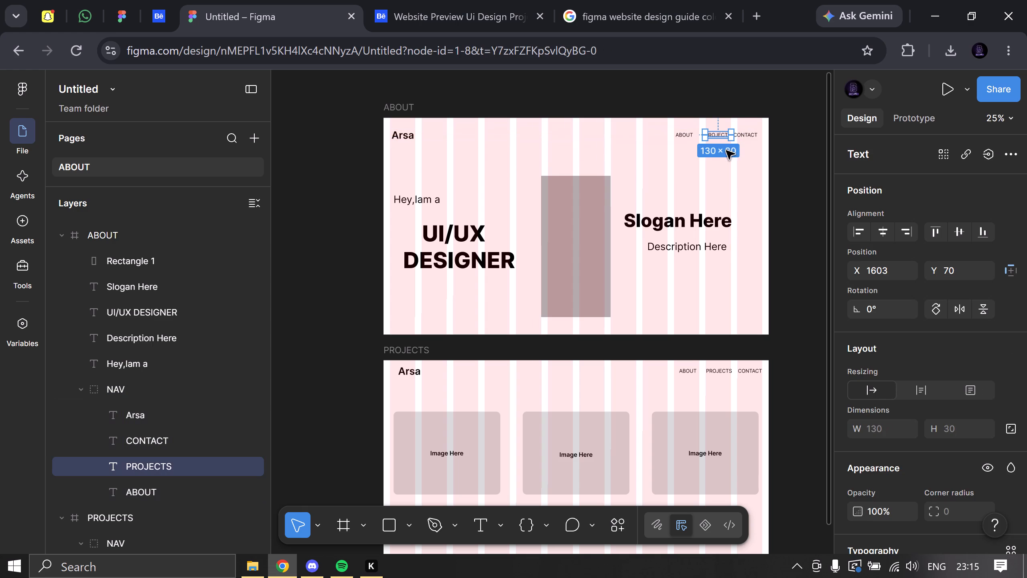
Move the CONTACT link in the ABOUT frame's navigation to X 1768 to line up with the last grid column.
double_click(754, 138)
key("Right")
key("Right")
key("Right")
key("Right")
key("Right")
key("Right")
key("Right")
key("Right")
key("Right")
left_click(777, 139)
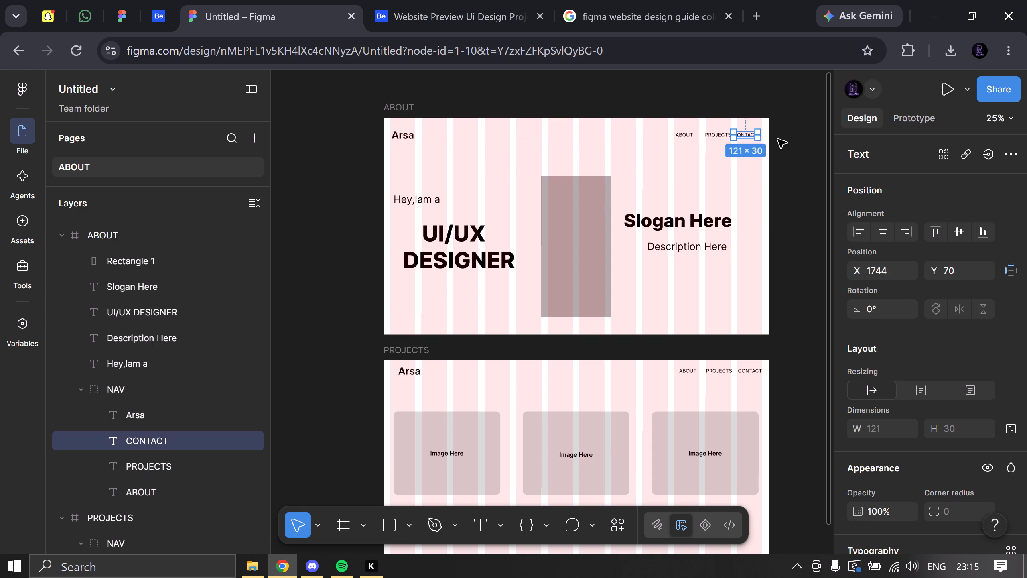
key("Right")
key("Right")
key("Right")
key("Right")
key("Right")
key("Right")
key("Right")
key("Right")
key("Right")
key("Right")
key("Right")
key("Right")
key("Right")
key("Right")
key("Right")
key("Right")
key("Right")
key("Right")
key("Right")
key("Right")
key("Right")
key("Right")
key("Right")
key("Right")
key("Right")
key("Right")
key("Right")
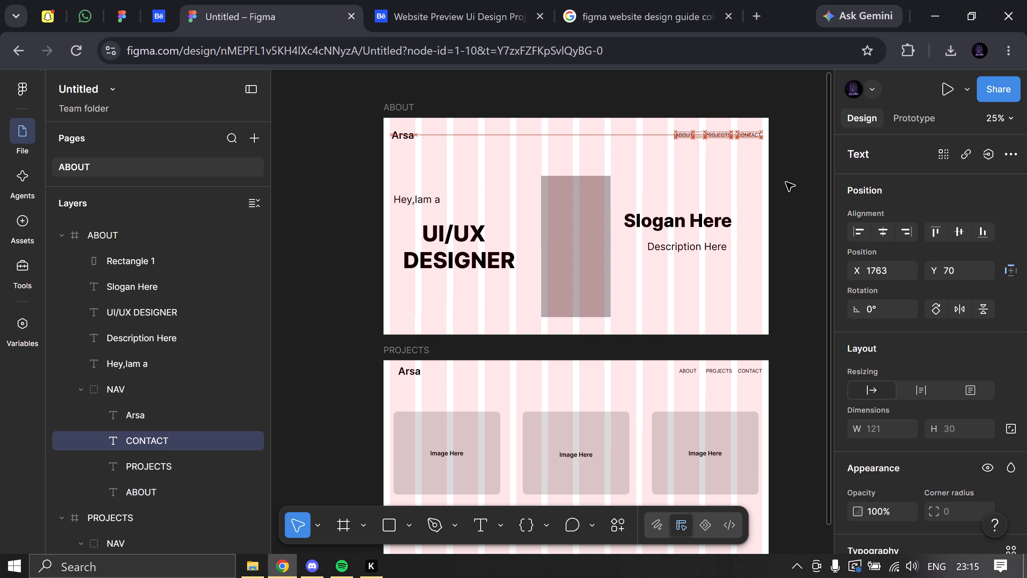
key("Right")
key("Right")
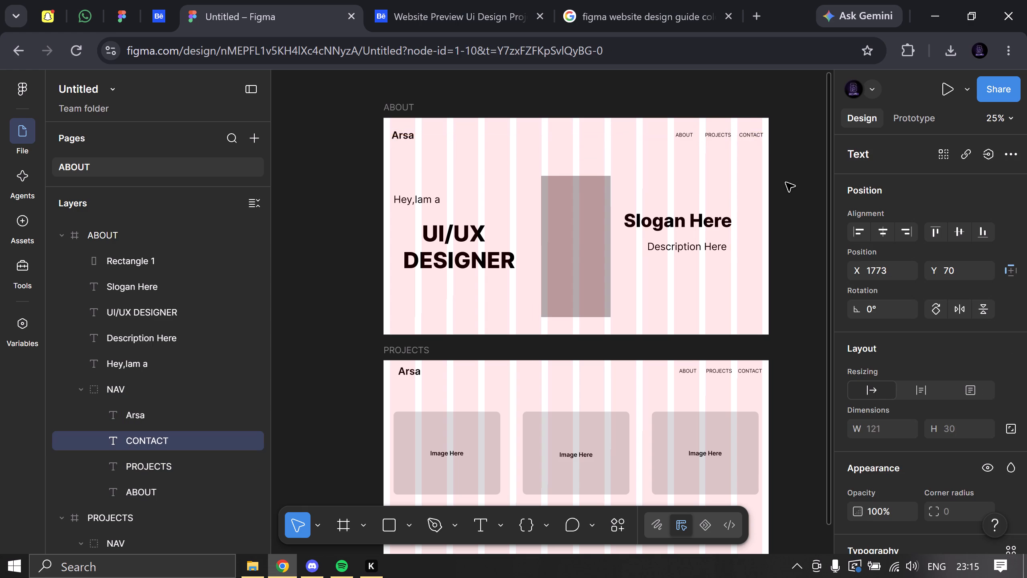
key("Left")
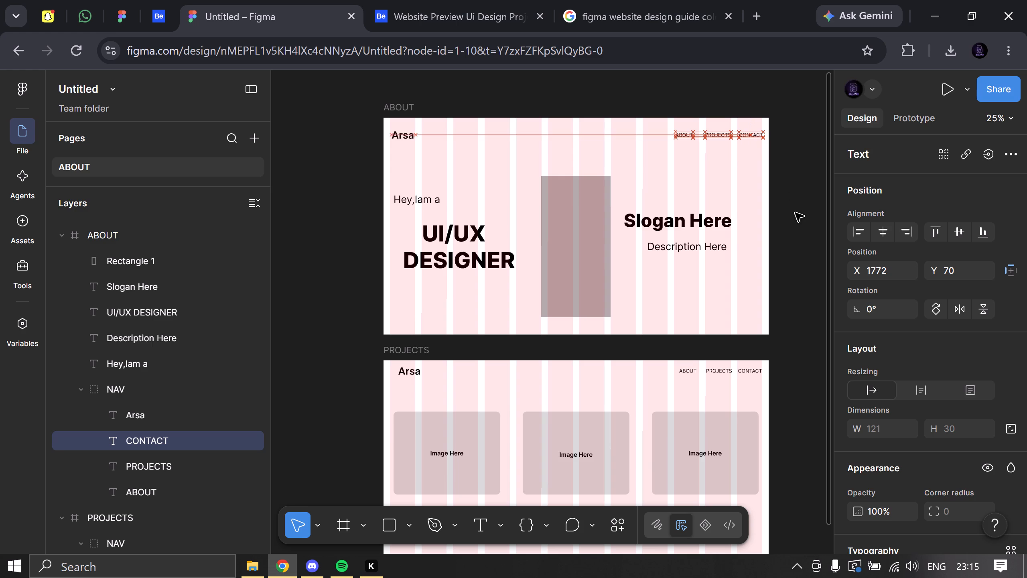
key("Left")
left_click(795, 213)
double_click(752, 136)
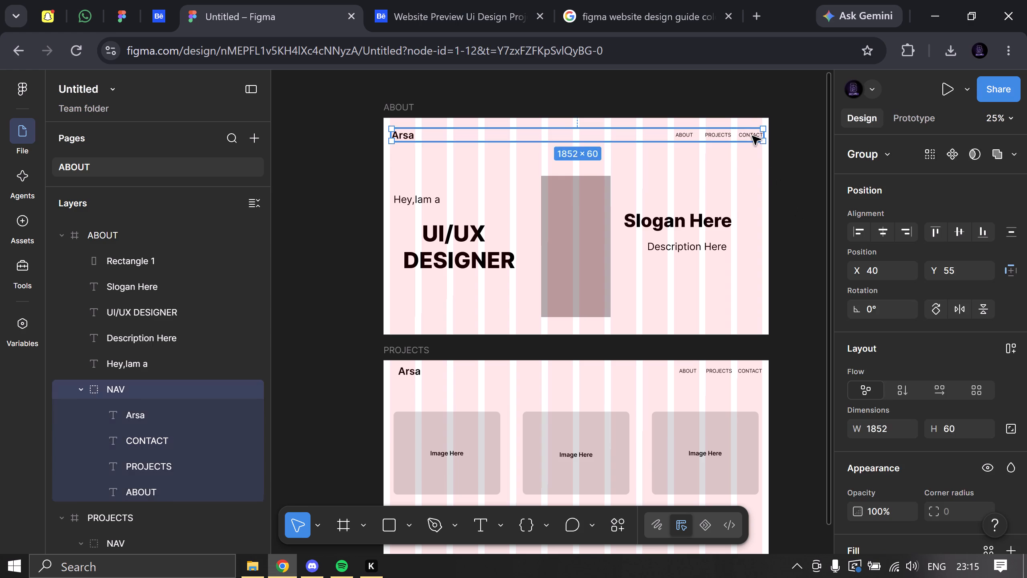
key("Left")
key("Left")
left_click(786, 163)
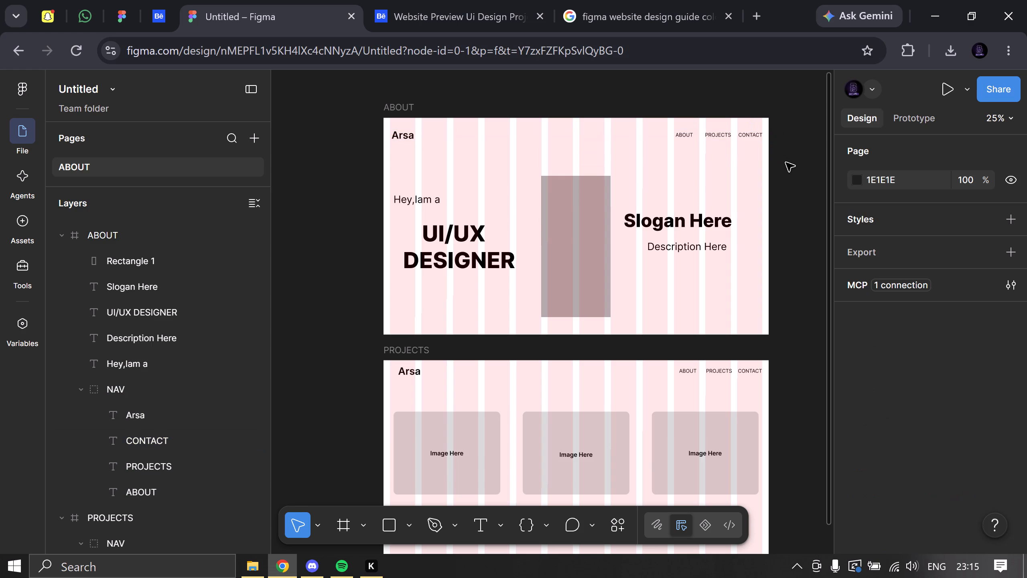
double_click(753, 135)
key("Left")
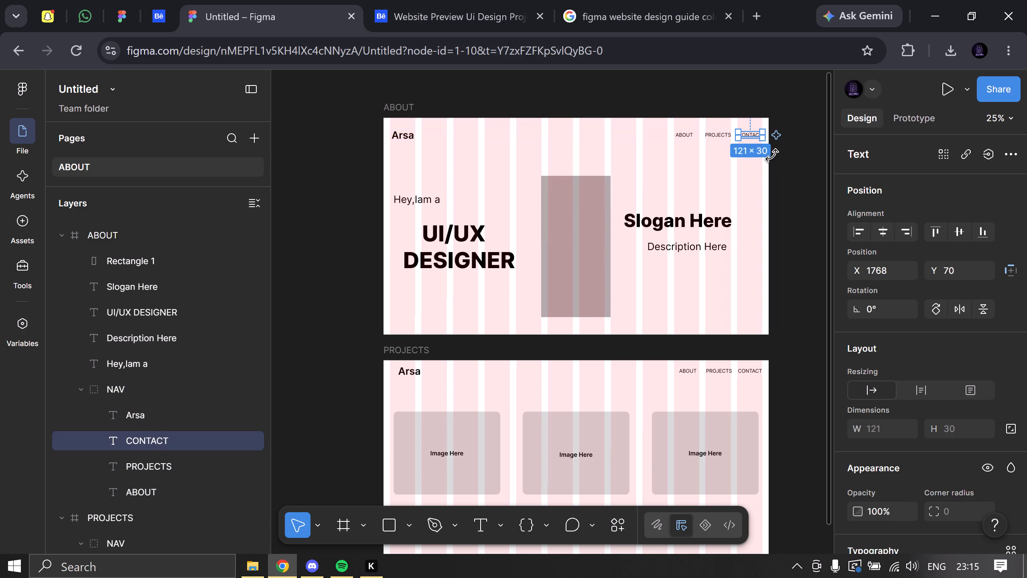
left_click(783, 159)
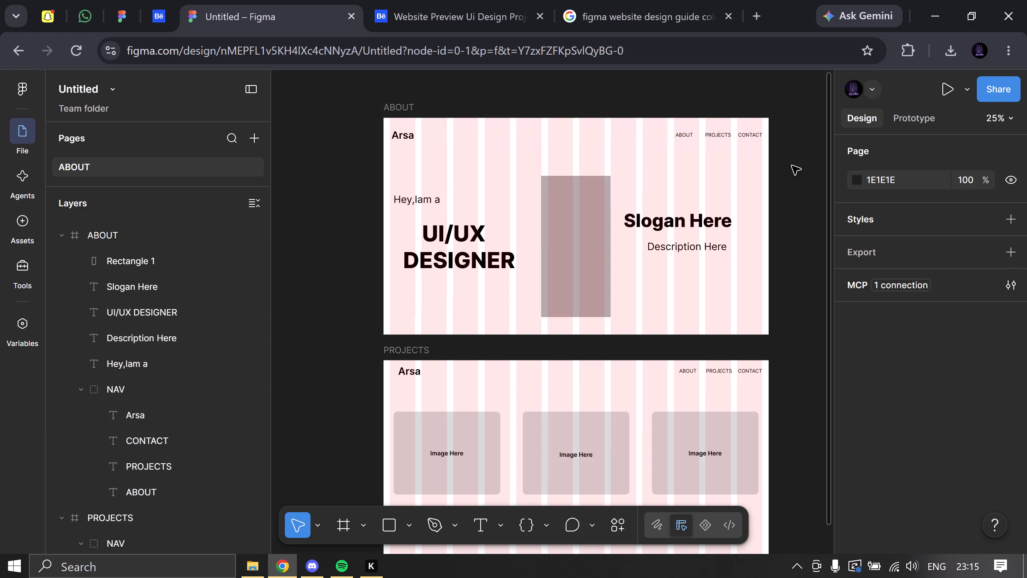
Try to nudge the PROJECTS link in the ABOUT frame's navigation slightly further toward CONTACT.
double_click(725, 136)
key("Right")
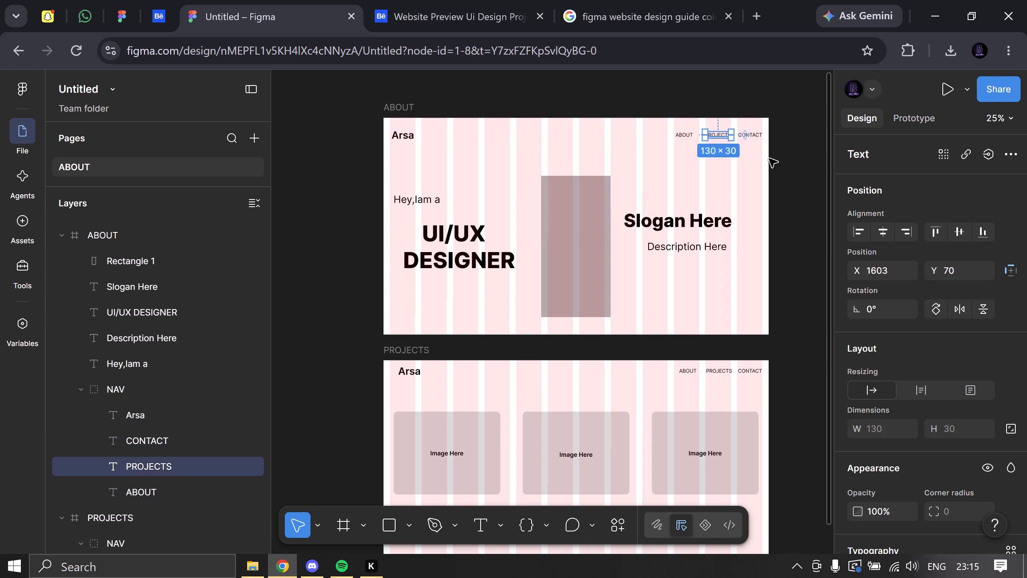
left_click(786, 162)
Nudge the CONTACT link in the PROJECTS frame's navigation about 7 px right within the last grid column.
scroll(772, 328, "down", 4)
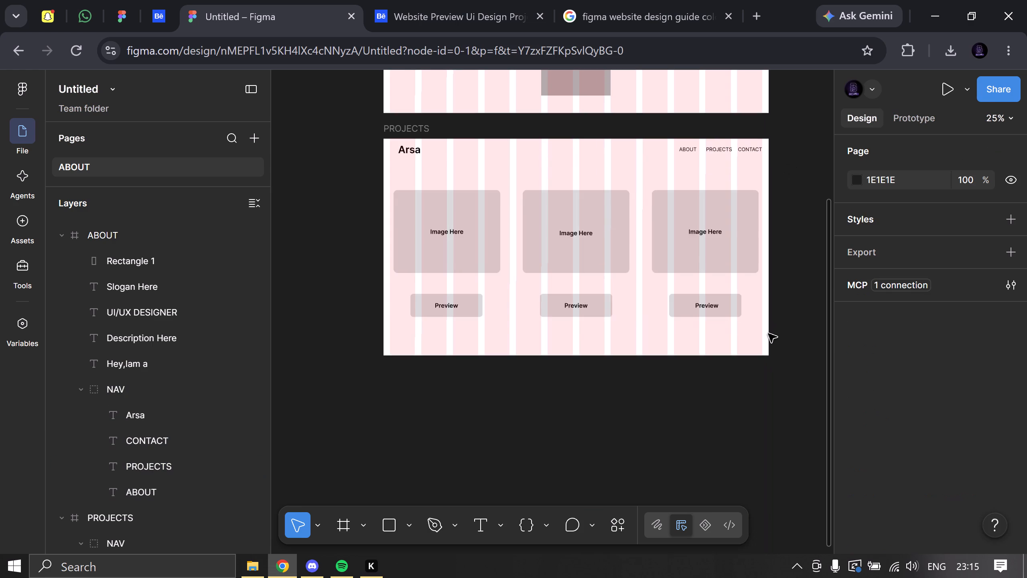
scroll(751, 324, "up", 2)
double_click(751, 177)
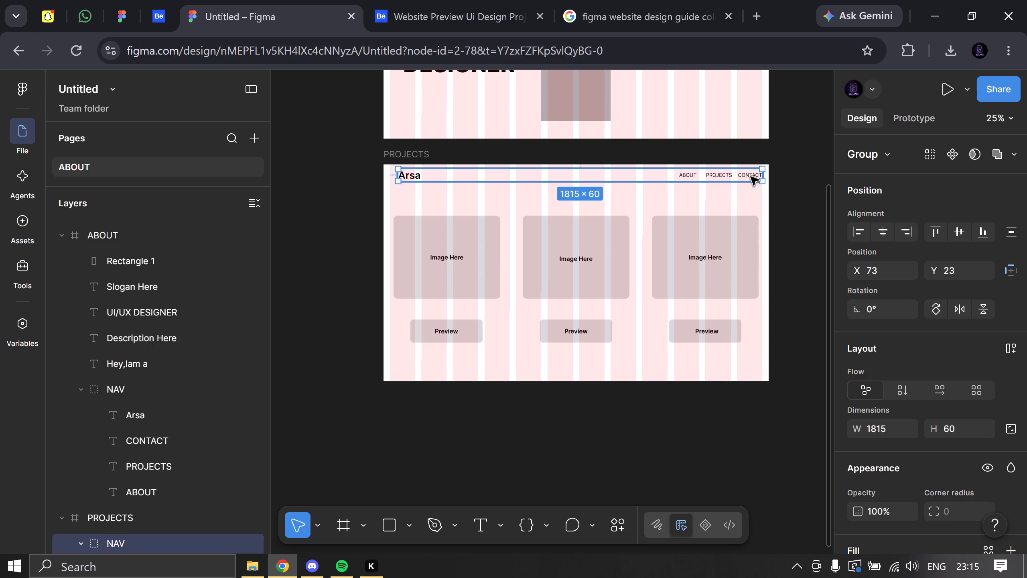
key("Right")
key("Right")
key("Right")
key("Right")
key("Right")
key("Right")
key("Right")
left_click(775, 197)
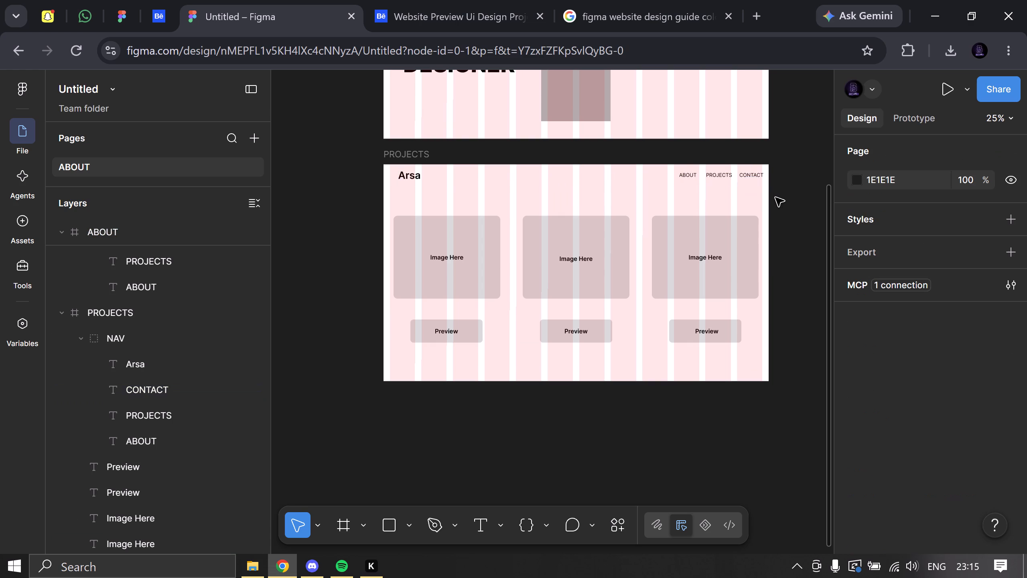
Nudge the CONTACT link in the PROJECTS frame's navigation about 5 px left within the last grid column.
double_click(759, 177)
key("Left")
key("Left")
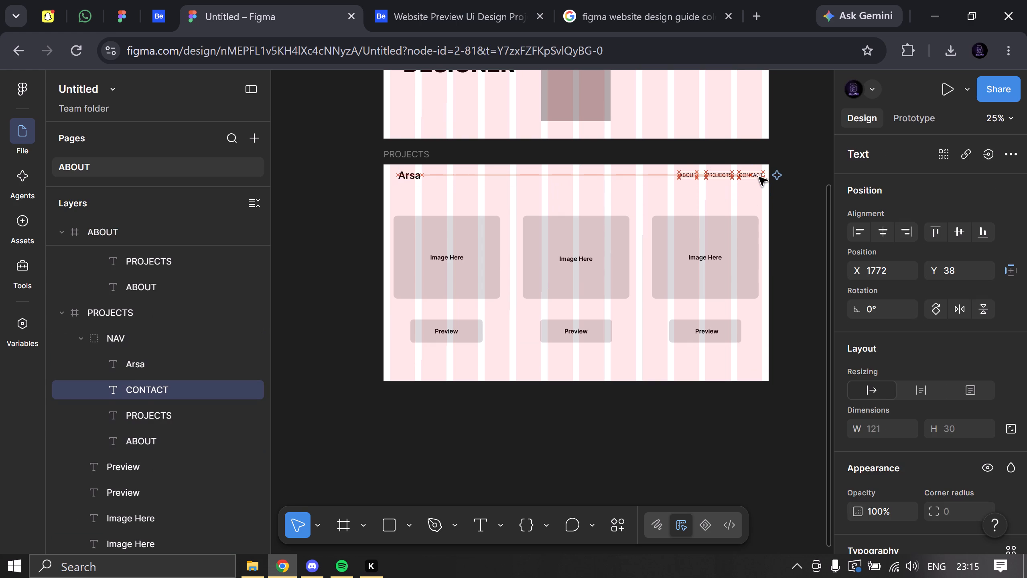
left_click(784, 182)
double_click(758, 177)
key("Left")
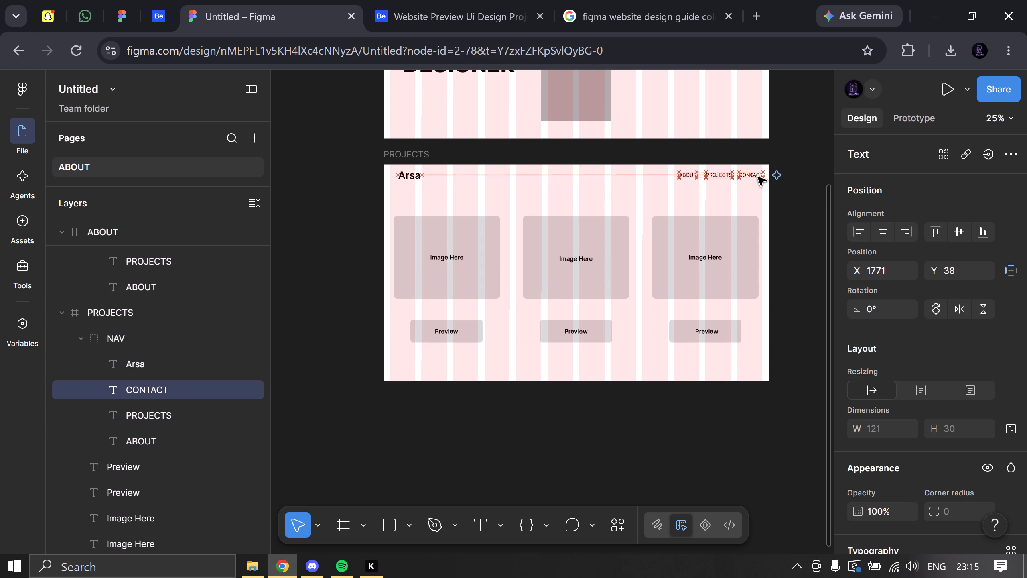
key("Left")
left_click(779, 185)
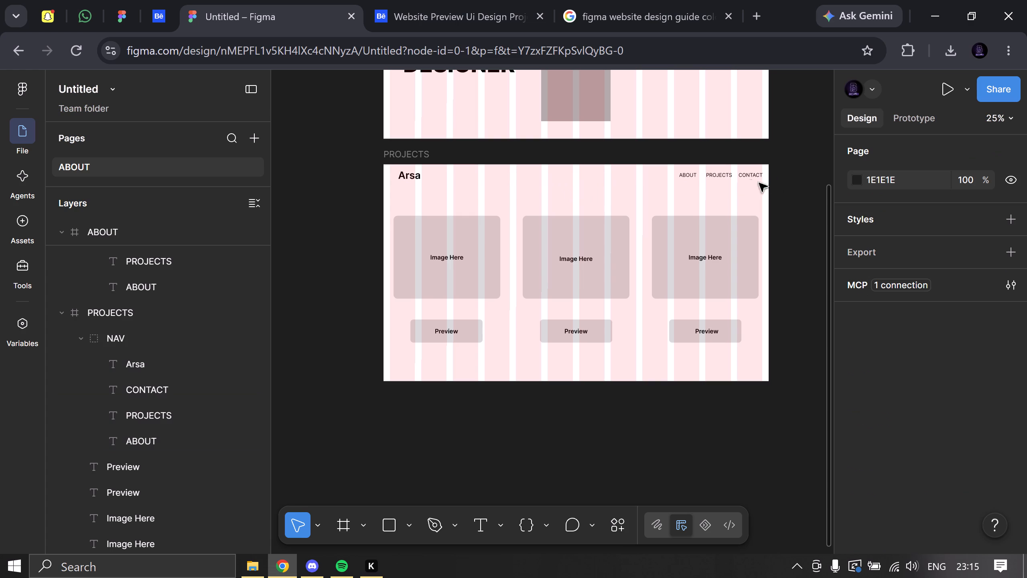
double_click(746, 177)
key("Left")
left_click(785, 184)
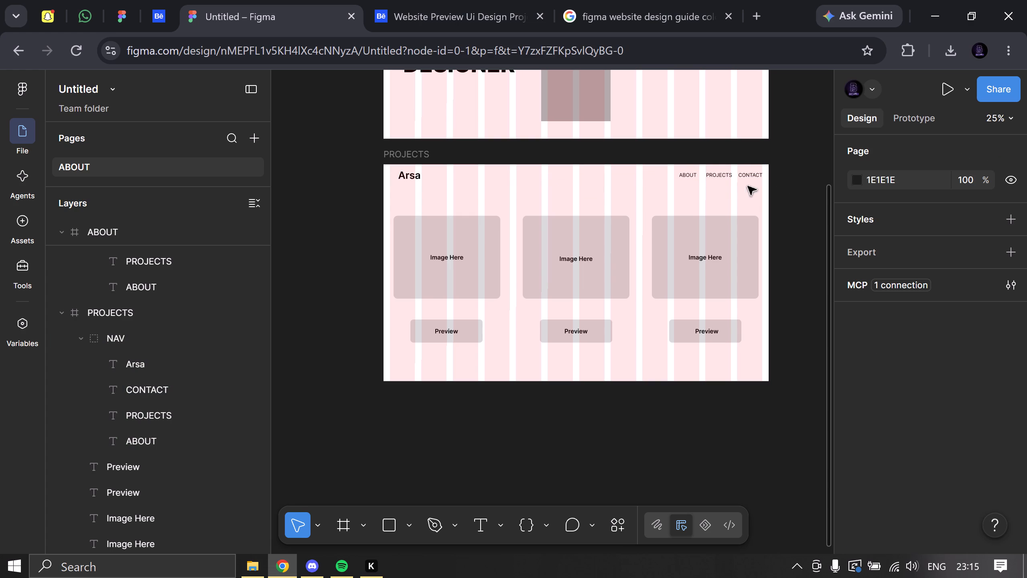
Nudge the PROJECTS link in the PROJECTS frame's navigation about 3 px left to fit its grid column.
double_click(712, 178)
key("Left")
key("Left")
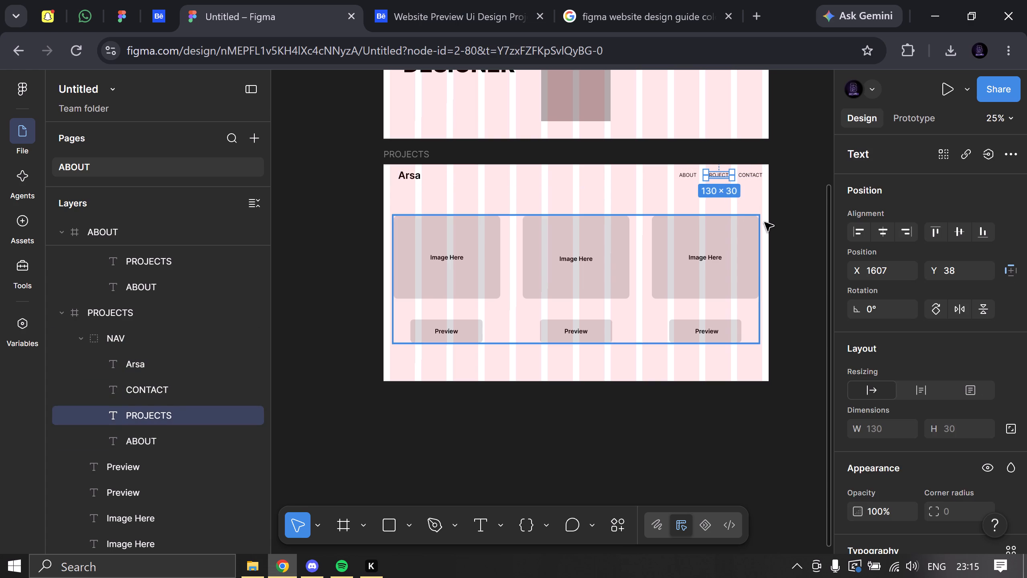
key("Left")
left_click(775, 215)
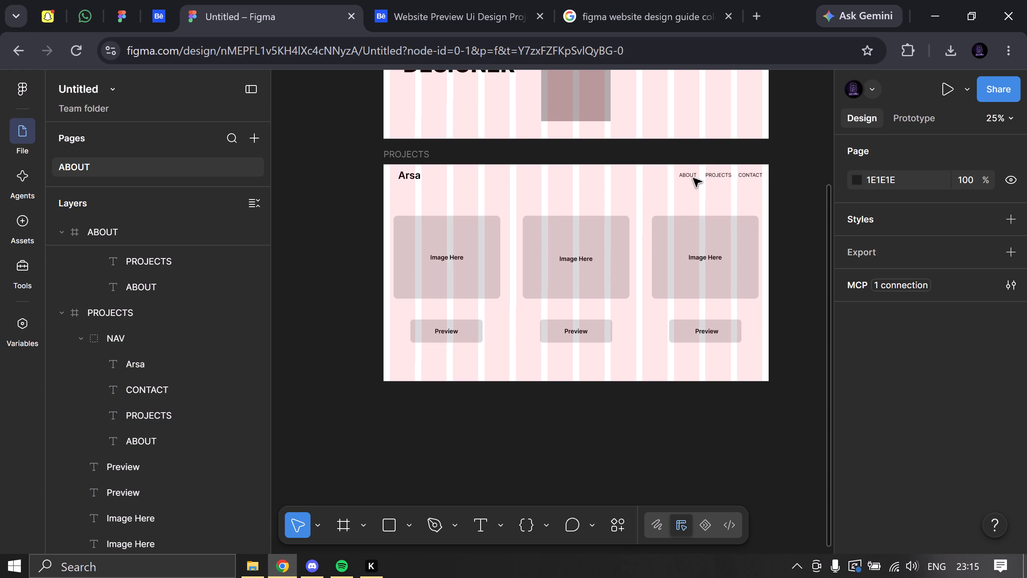
Nudge the ABOUT link in the PROJECTS frame's navigation about 4 px left within its grid column.
double_click(693, 178)
key("Left")
key("Left")
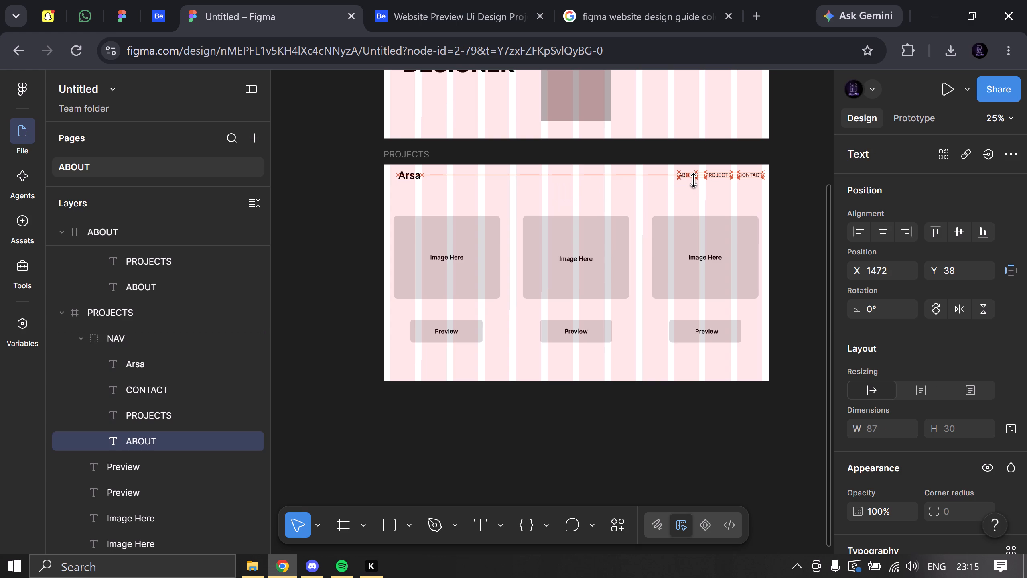
key("Left")
key("Left")
key("Left")
key("Right")
left_click(788, 199)
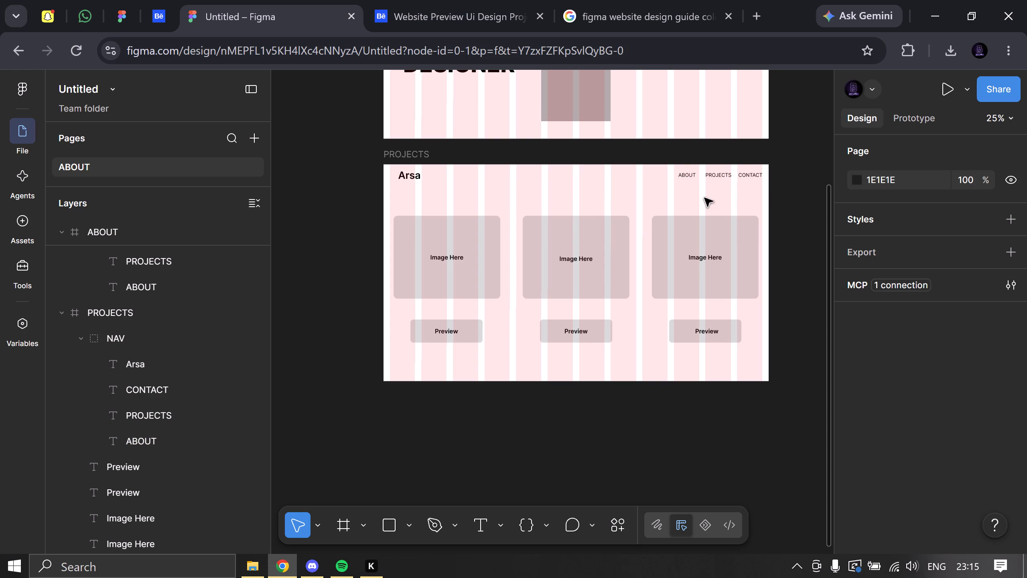
Nudge the Arsa logo text in the PROJECTS frame's navigation left to X 41, near the start of the first grid column.
double_click(416, 175)
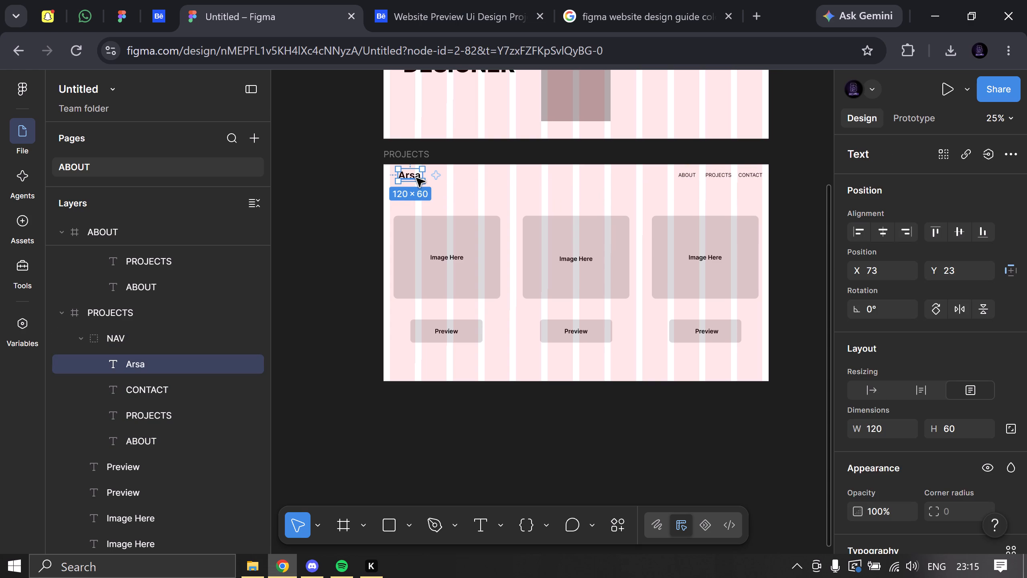
key("Left")
key("Left")
key("Left")
key("Left")
key("Left")
key("Left")
key("Left")
key("Left")
key("Left")
key("Left")
key("Left")
key("Left")
key("Left")
key("Left")
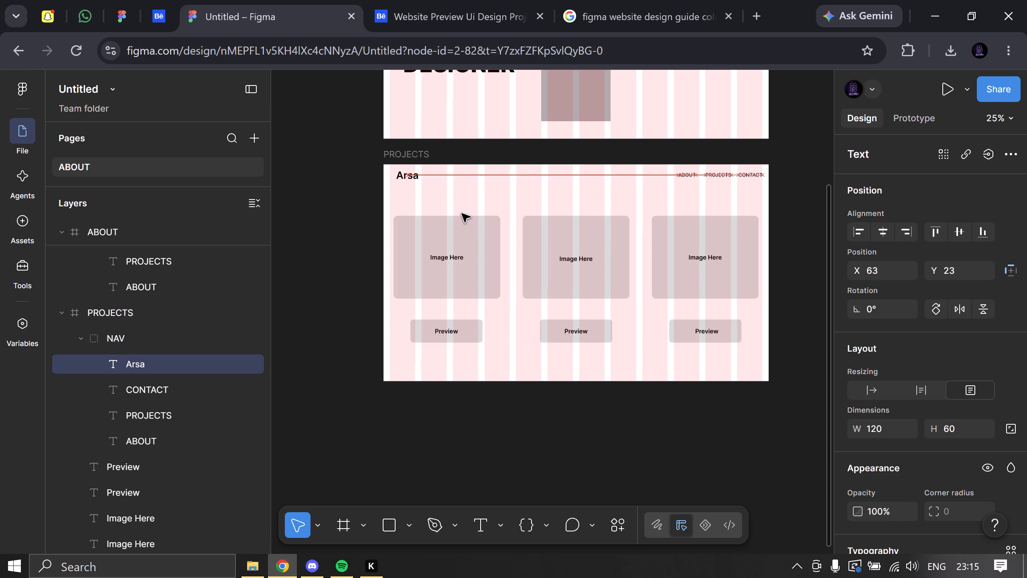
key("Left")
key("Left")
key("Left")
key("Left")
key("Left")
key("Left")
key("Left")
key("Left")
key("Left")
key("Left")
key("Left")
key("Left")
key("Left")
key("Left")
key("Left")
key("Left")
key("Left")
key("Left")
key("Left")
key("Right")
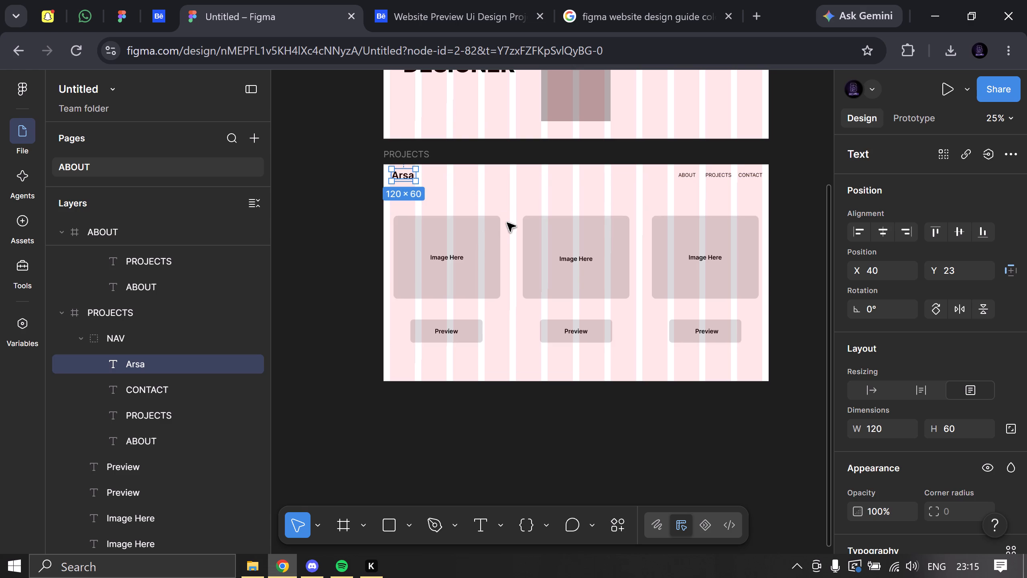
left_click(778, 248)
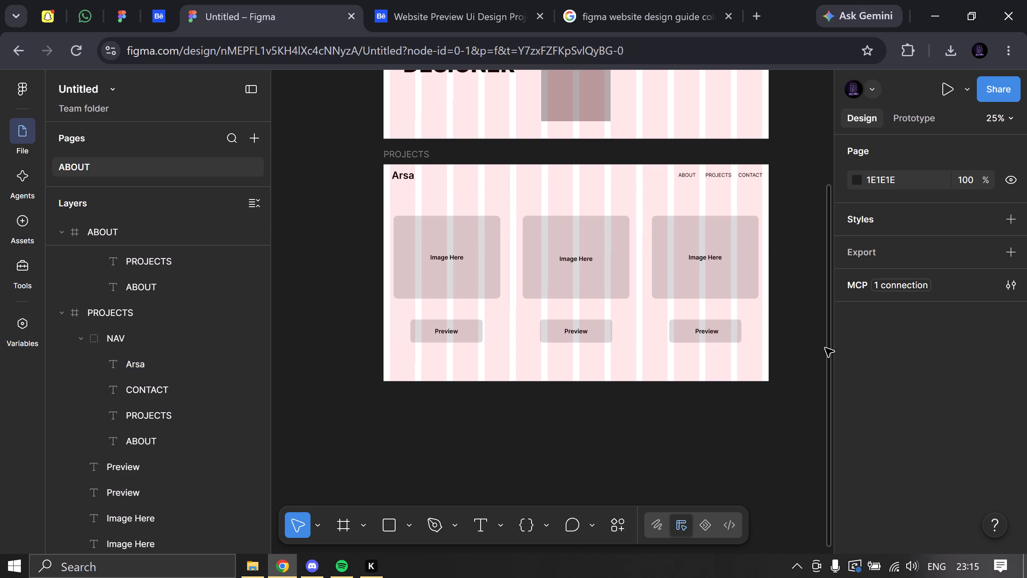
Move the NAV group in the PROJECTS frame down to match the navigation's height in the ABOUT frame.
scroll(820, 364, "up", 5)
scroll(781, 354, "down", 2)
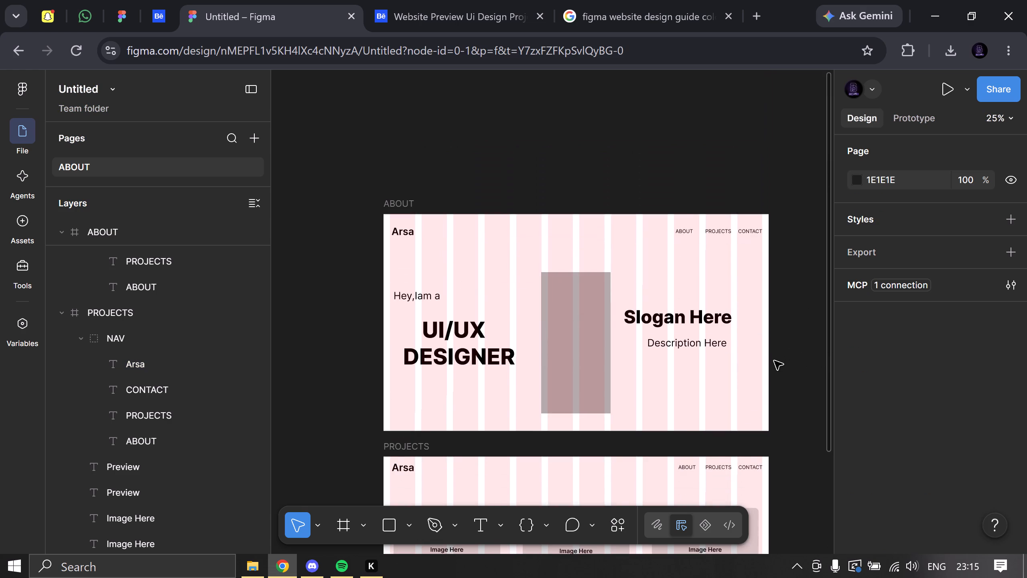
scroll(774, 361, "down", 1)
left_click(411, 208)
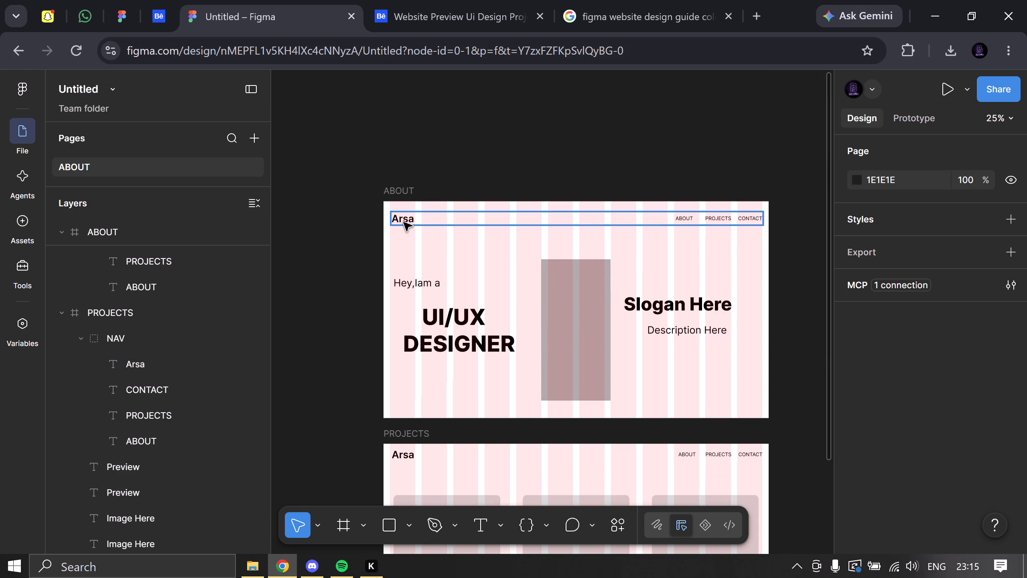
left_click(399, 453)
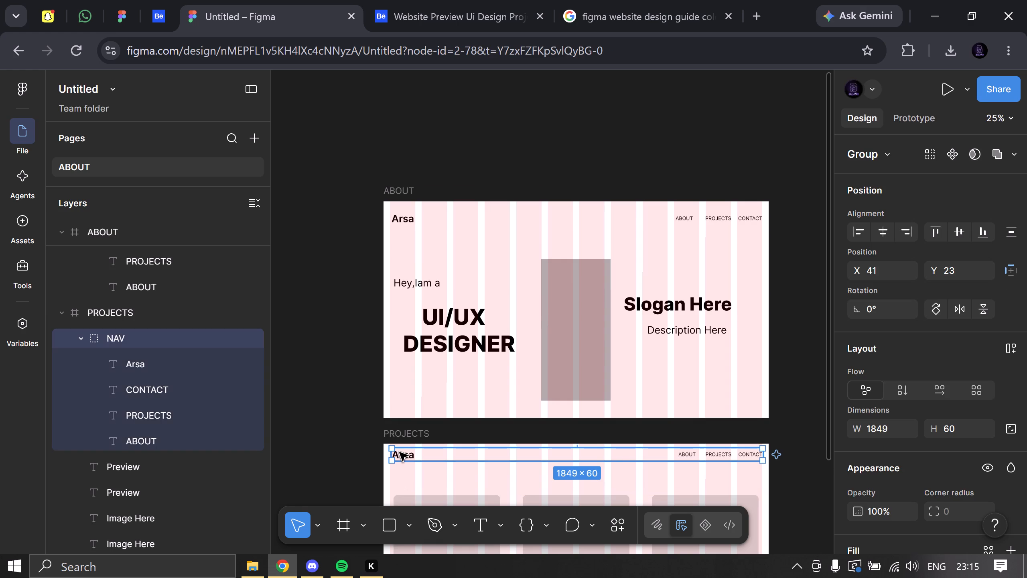
scroll(400, 452, "down", 1)
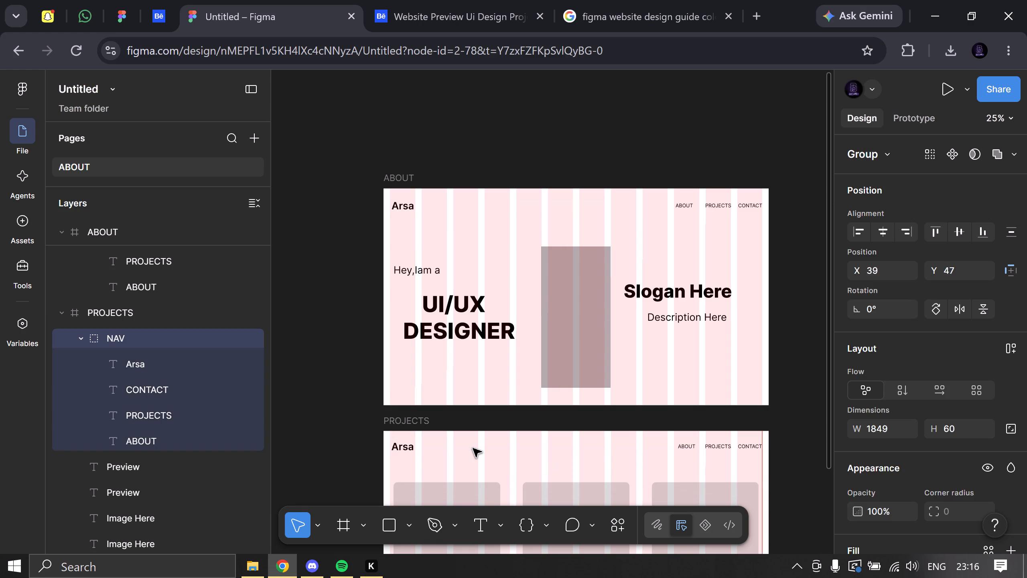
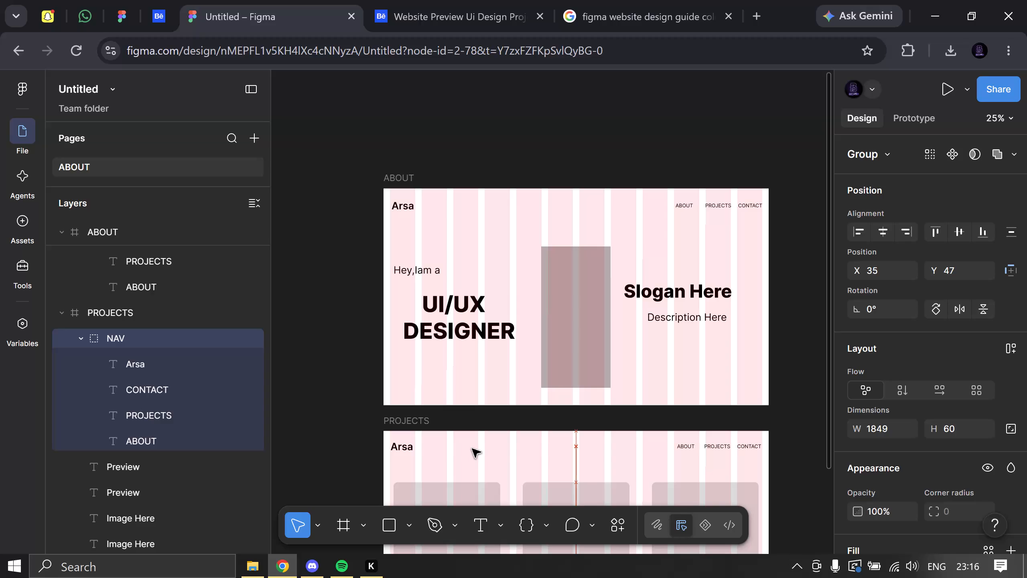
Move the six Preview and Image Here text layers of the PROJECTS frame into the perview section group.
left_click(843, 356)
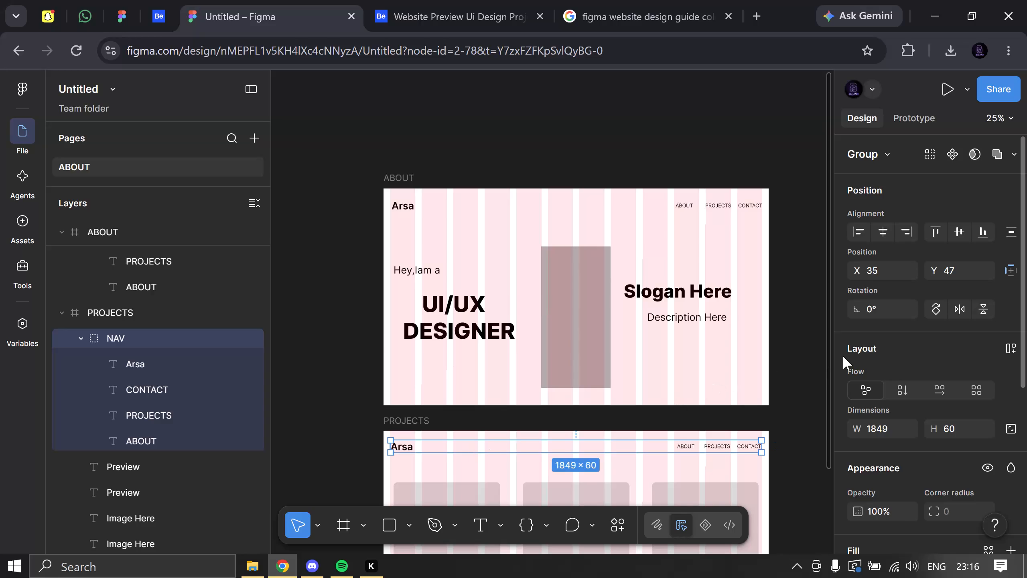
left_click(825, 356)
scroll(798, 389, "down", 4)
left_click(798, 389)
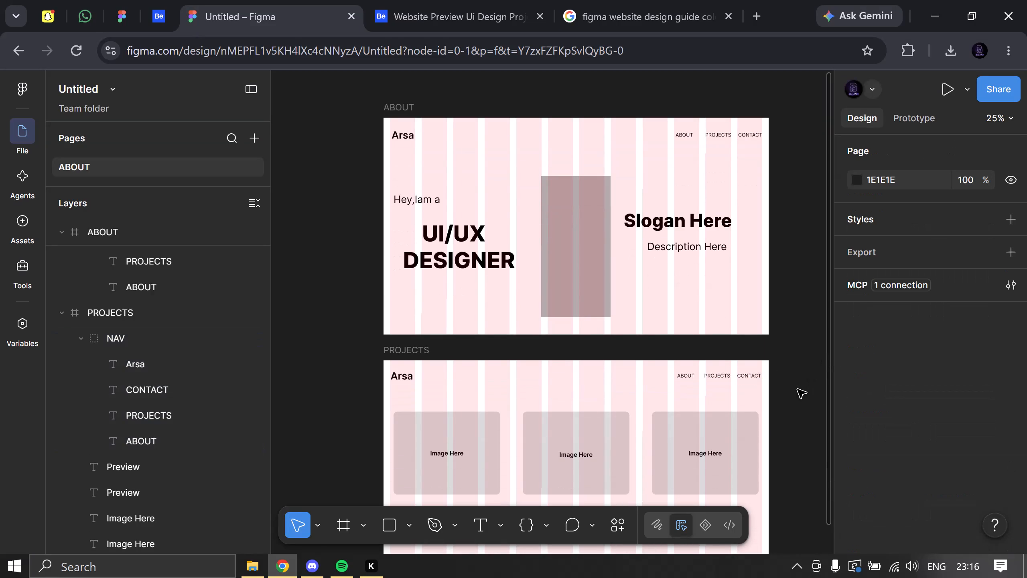
scroll(798, 389, "down", 2)
scroll(760, 387, "down", 2)
left_click(470, 398)
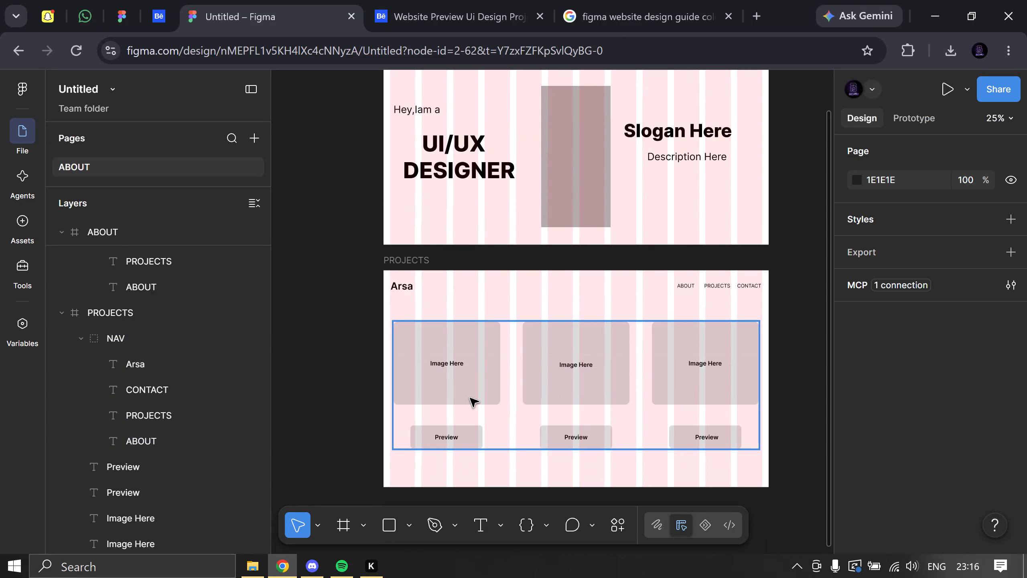
scroll(212, 389, "down", 2)
scroll(144, 408, "up", 2)
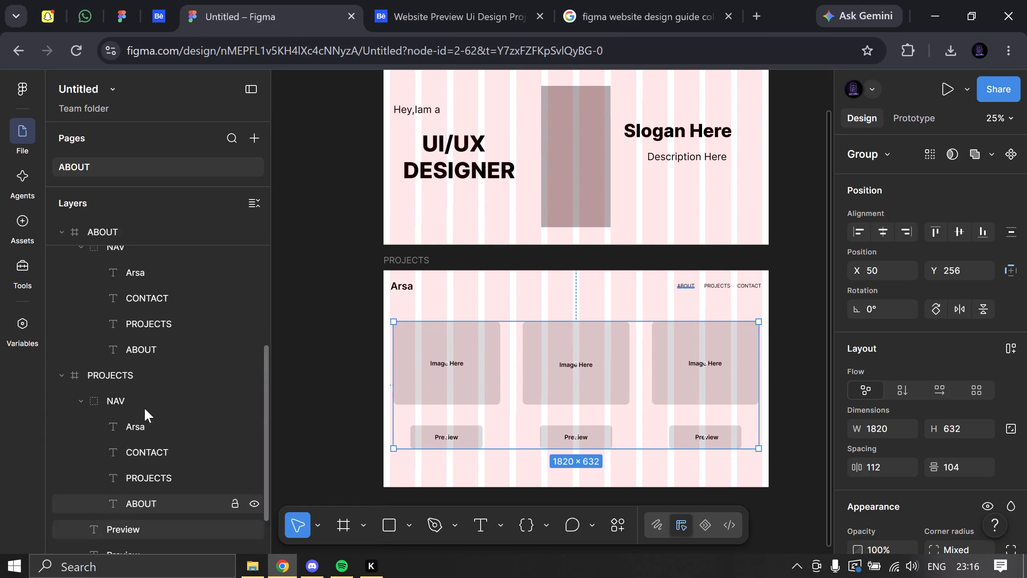
scroll(145, 410, "down", 1)
left_click(79, 318)
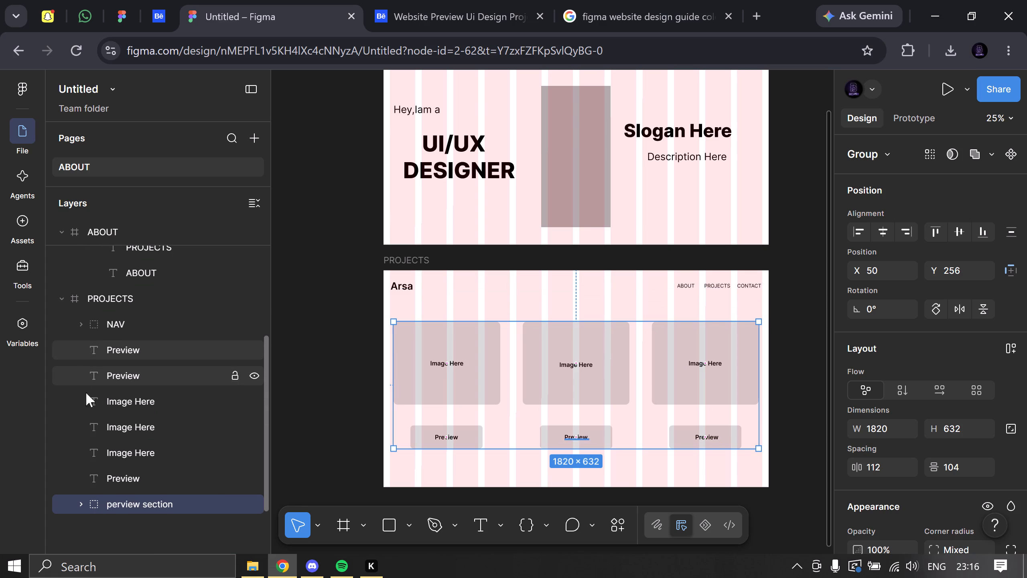
left_click(98, 351)
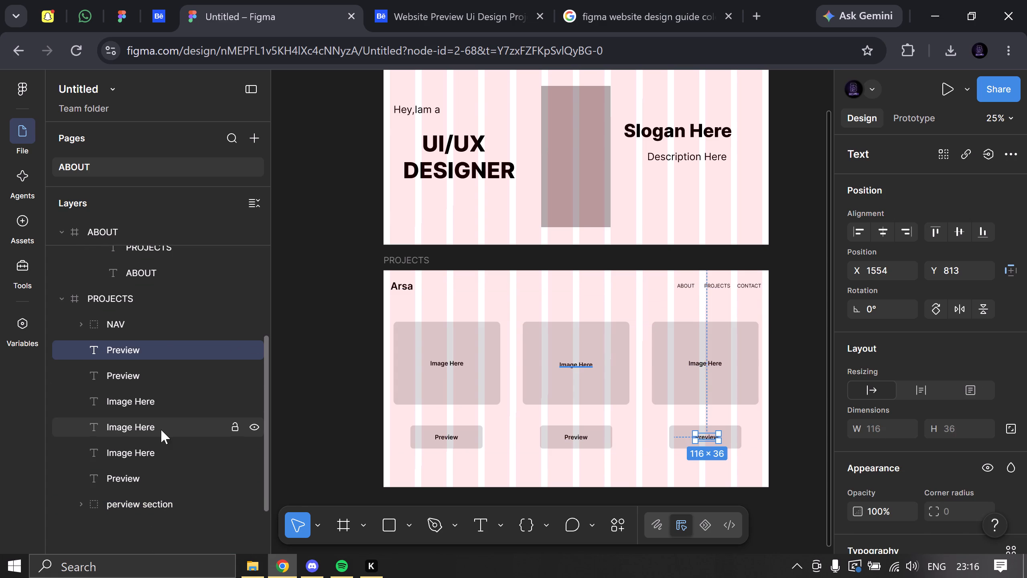
left_click(136, 480, "shift")
left_click_drag(126, 421, 138, 506)
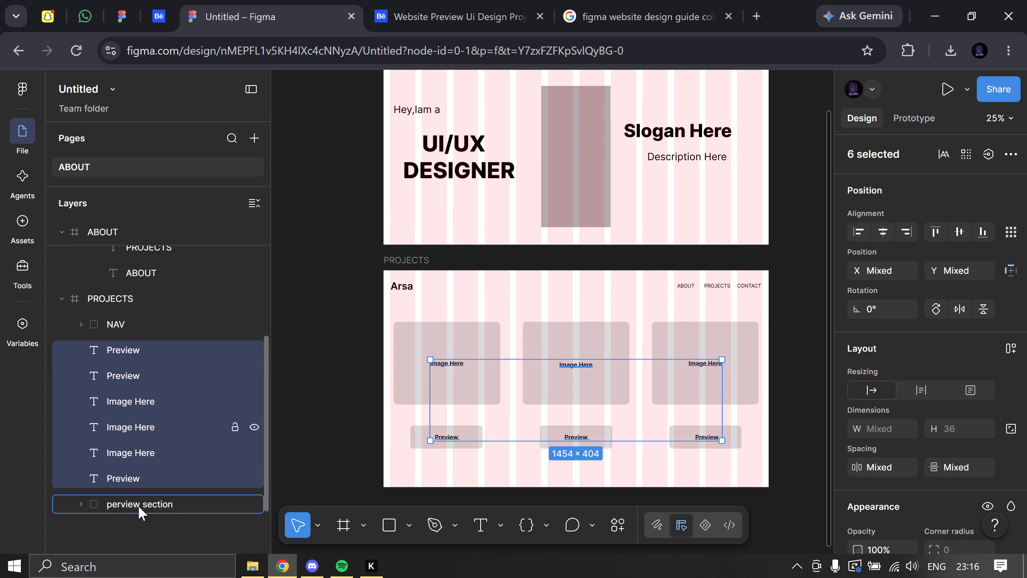
left_click(77, 351)
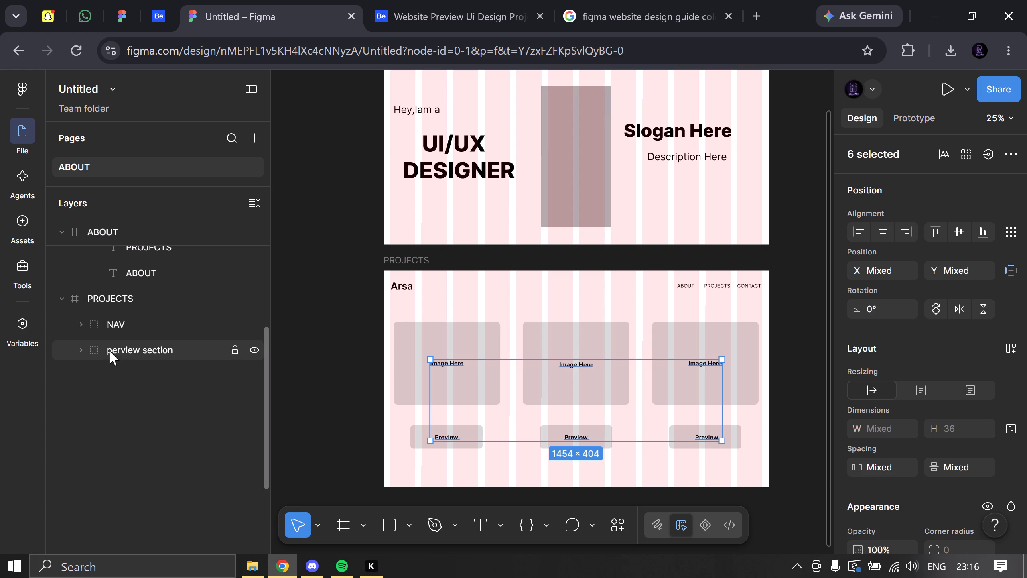
Shift the six Image Here and Preview labels slightly upward on their grey placeholders.
left_click(530, 407)
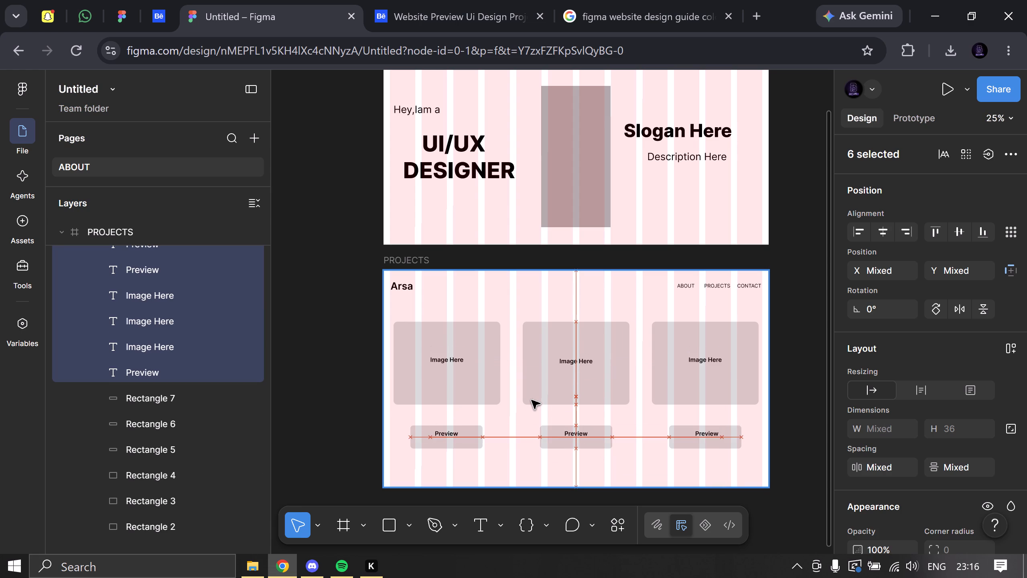
Group the six text labels together with Rectangles 2 to 7 inside the perview section.
scroll(151, 422, "up", 1)
scroll(150, 422, "down", 1)
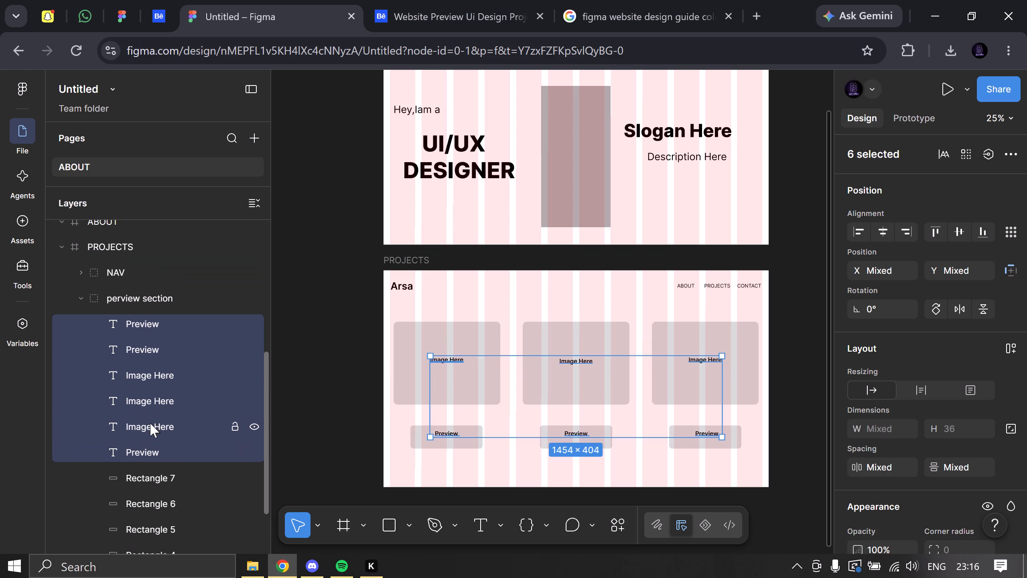
scroll(150, 423, "down", 2)
left_click(158, 535, "shift")
right_click(164, 505)
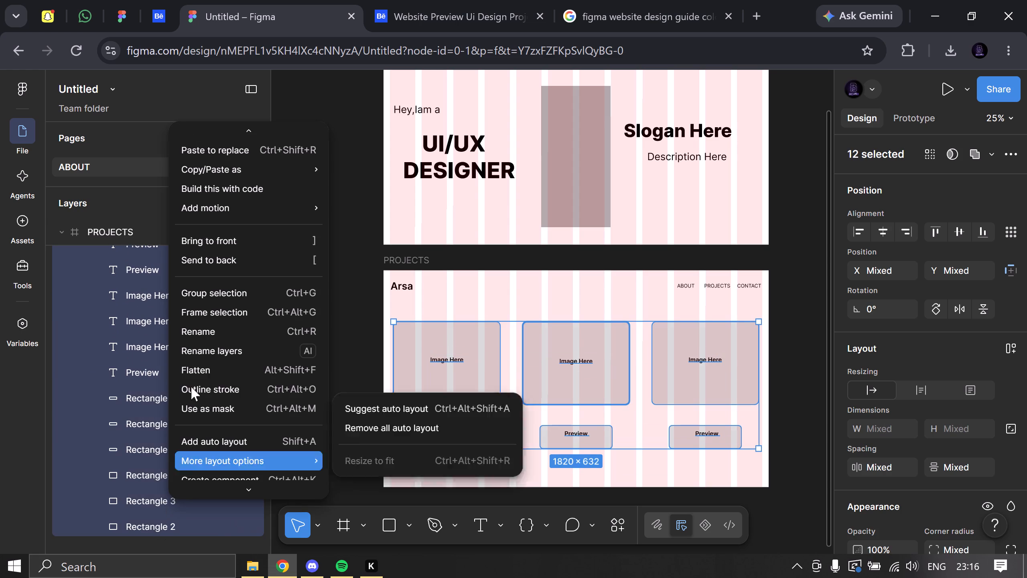
left_click(221, 300)
Move the grouped project cards out of the PROJECTS frame onto the empty canvas below it, at X -754, Y 1891.
left_click_drag(569, 403, 567, 414)
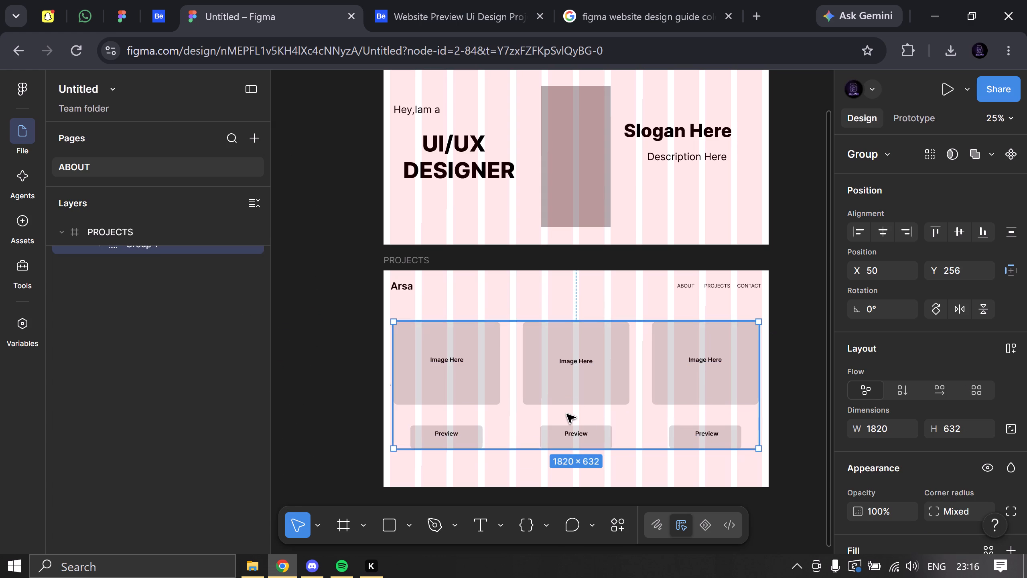
left_click_drag(567, 414, 574, 444)
scroll(573, 431, "down", 6)
left_click_drag(574, 444, 569, 504)
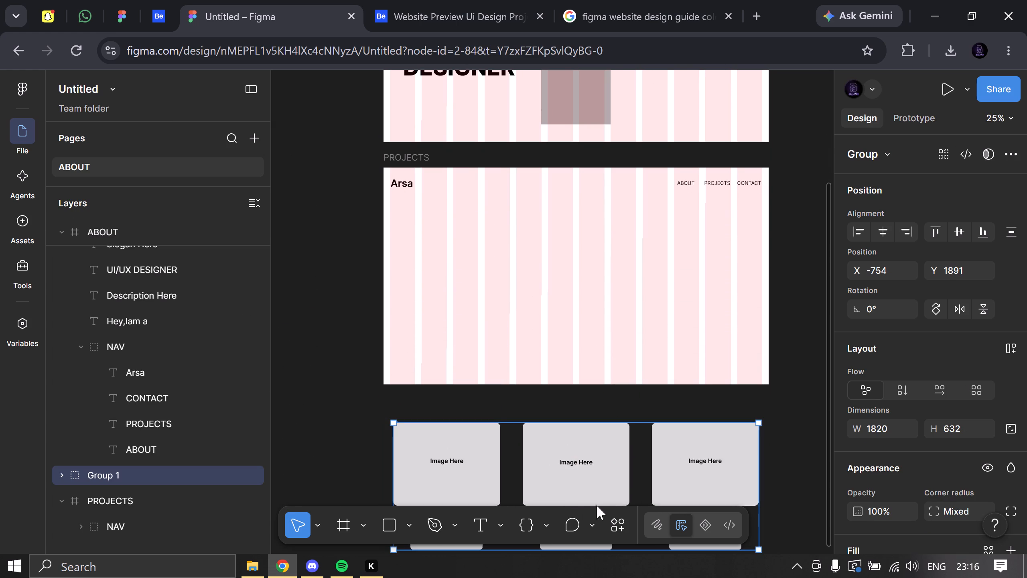
scroll(629, 472, "up", 1)
left_click(632, 379)
left_click(641, 321)
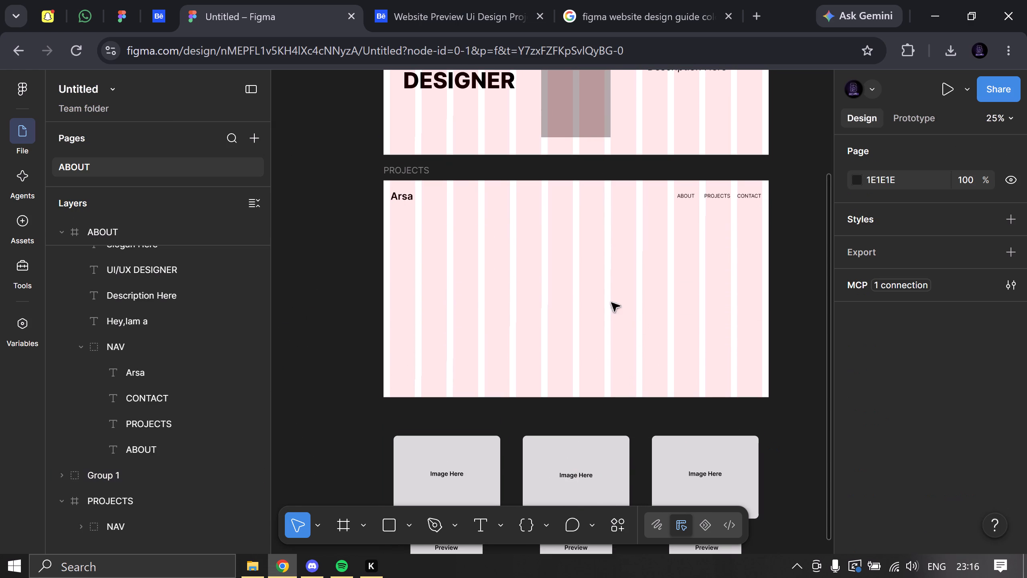
Delete the PROJECTS frame together with its NAV group, keeping the project cards group on the canvas.
left_click(502, 277)
scroll(187, 410, "down", 1)
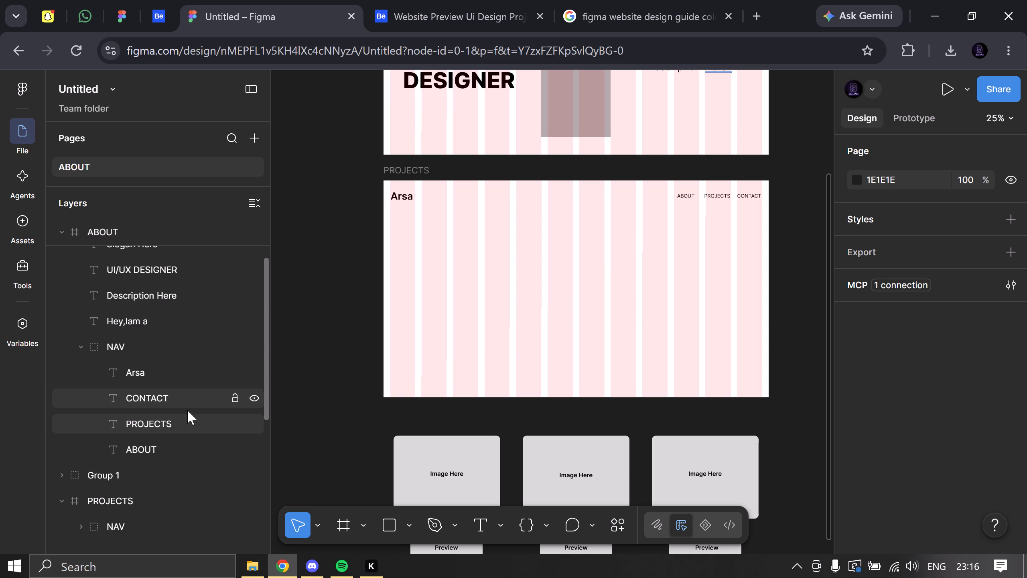
scroll(138, 467, "up", 2)
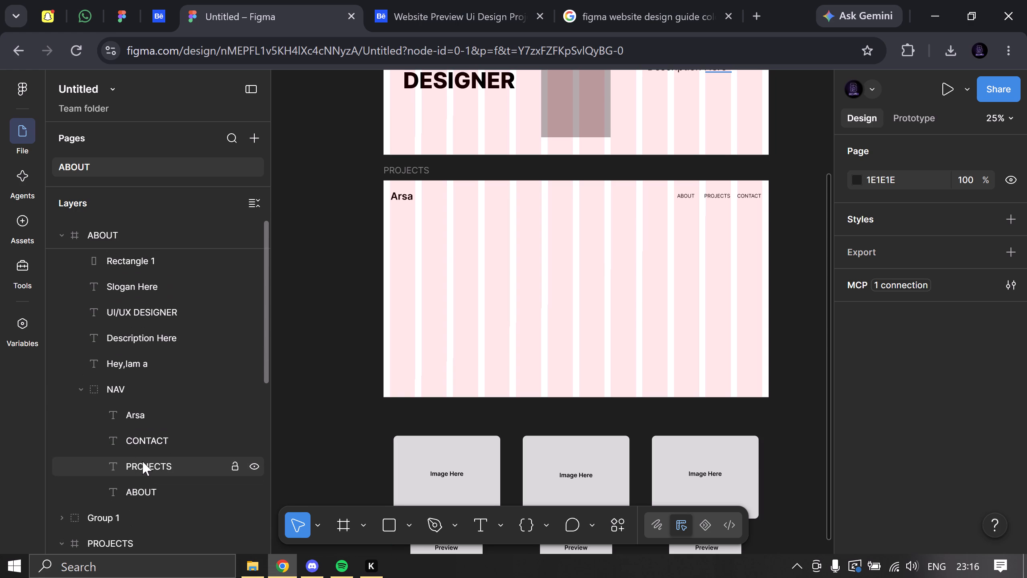
scroll(142, 461, "down", 3)
scroll(154, 457, "up", 5)
left_click(54, 235)
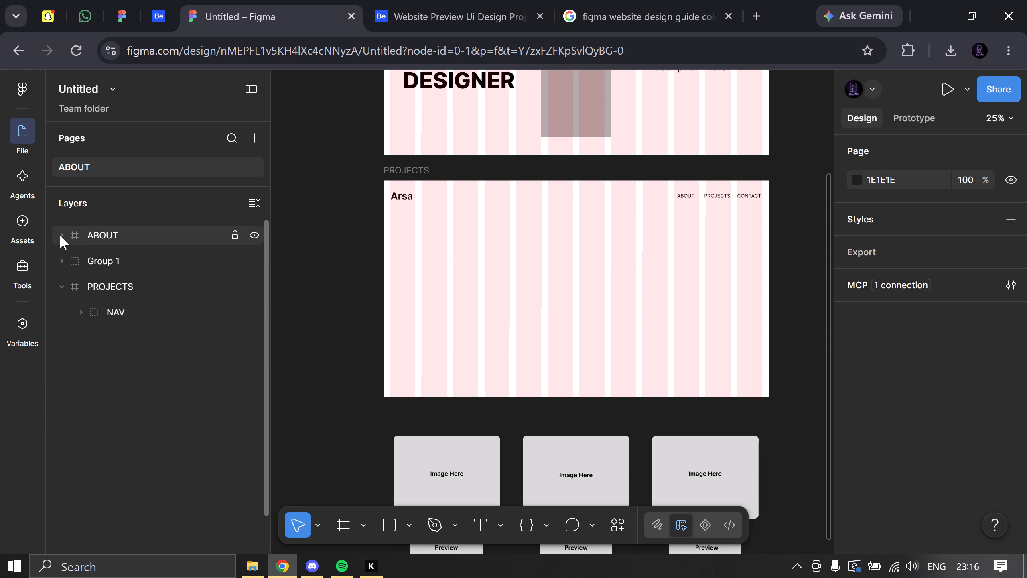
left_click(63, 258)
left_click(63, 258)
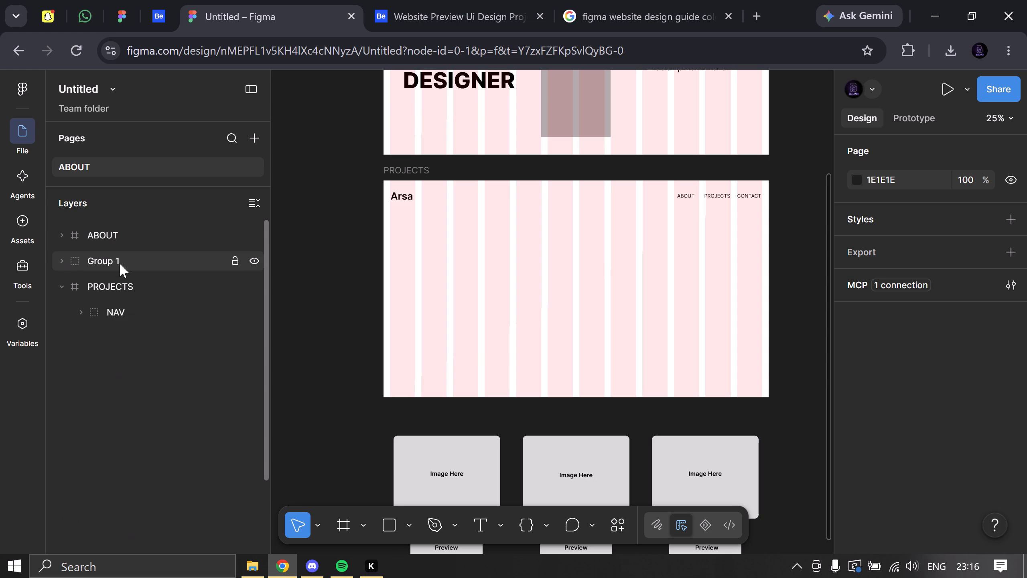
left_click(120, 263)
left_click(121, 284)
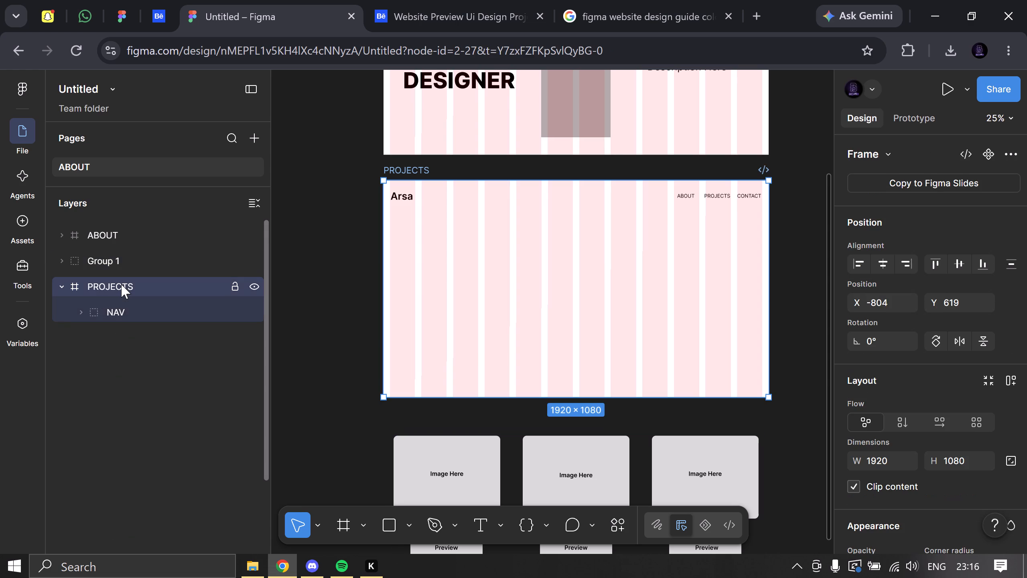
key("Delete")
Duplicate the ABOUT frame on the canvas.
left_click(138, 230)
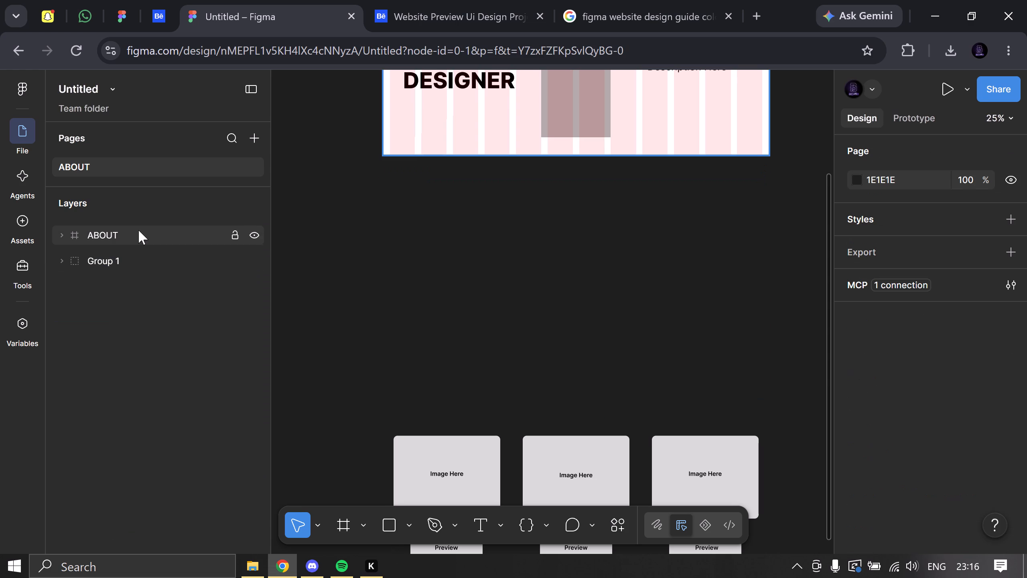
key("ctrl+c")
key("ctrl+v")
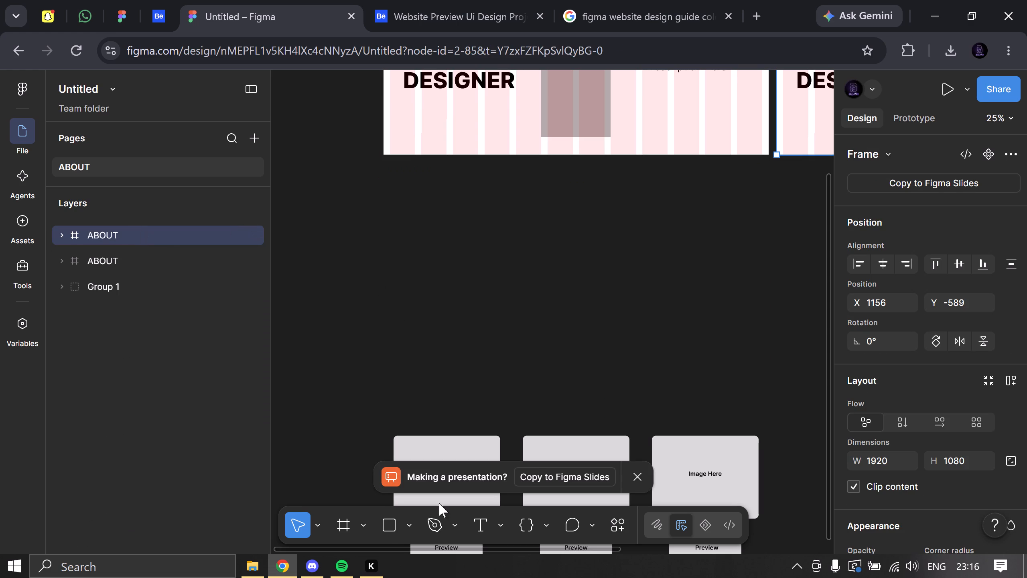
Rename the copied ABOUT frame as PROJECT.
left_click(66, 238)
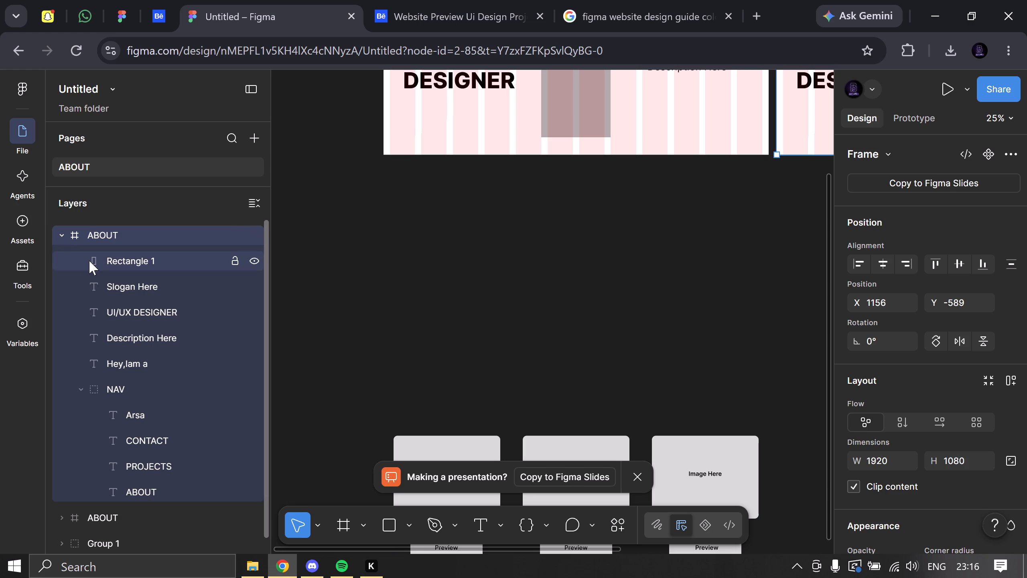
left_click_drag(534, 549, 715, 556)
scroll(710, 388, "up", 6)
left_click(59, 237)
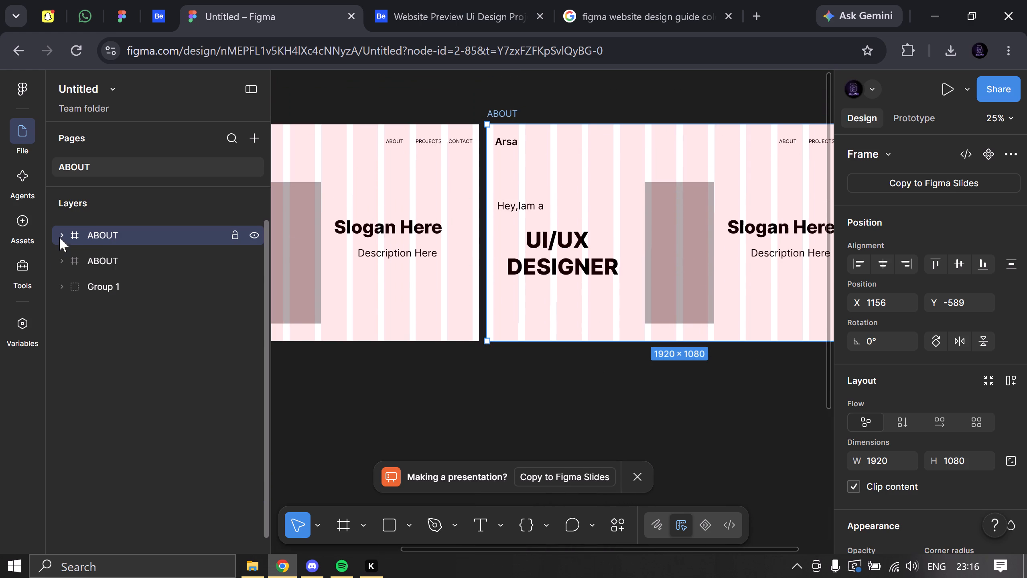
double_click(93, 241)
type("projet")
key("BackSpace")
key("BackSpace")
key("BackSpace")
key("BackSpace")
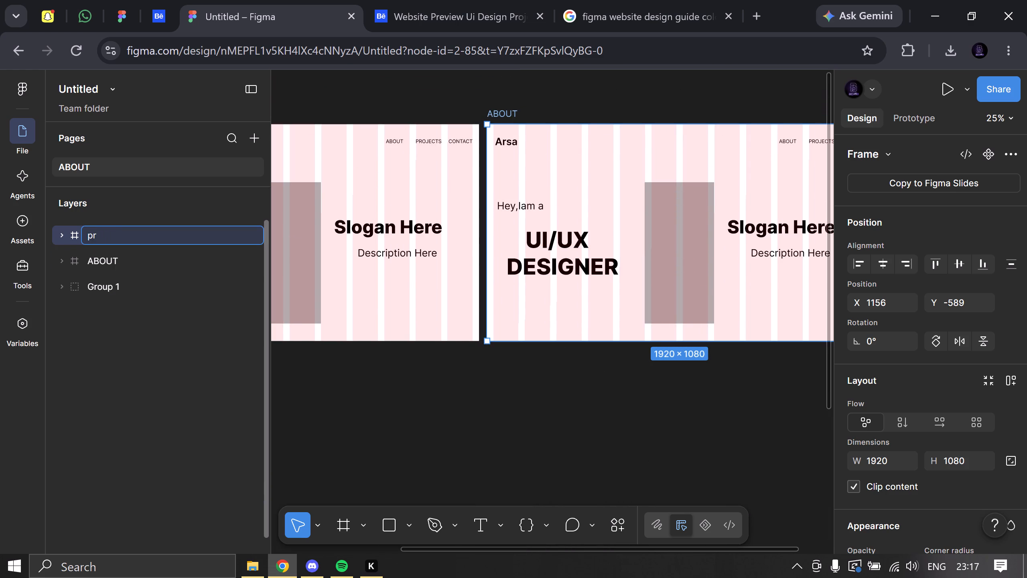
key("BackSpace")
key("BackSpace")
type("PROJECT")
key("Return")
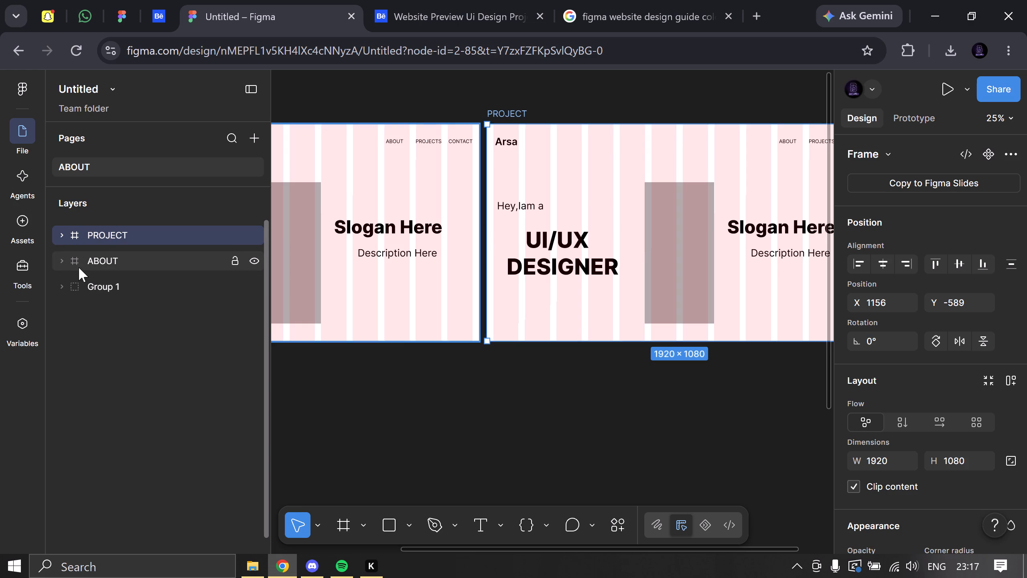
Reorder the layers so the ABOUT frame sits above the PROJECT frame.
left_click_drag(79, 267, 86, 223)
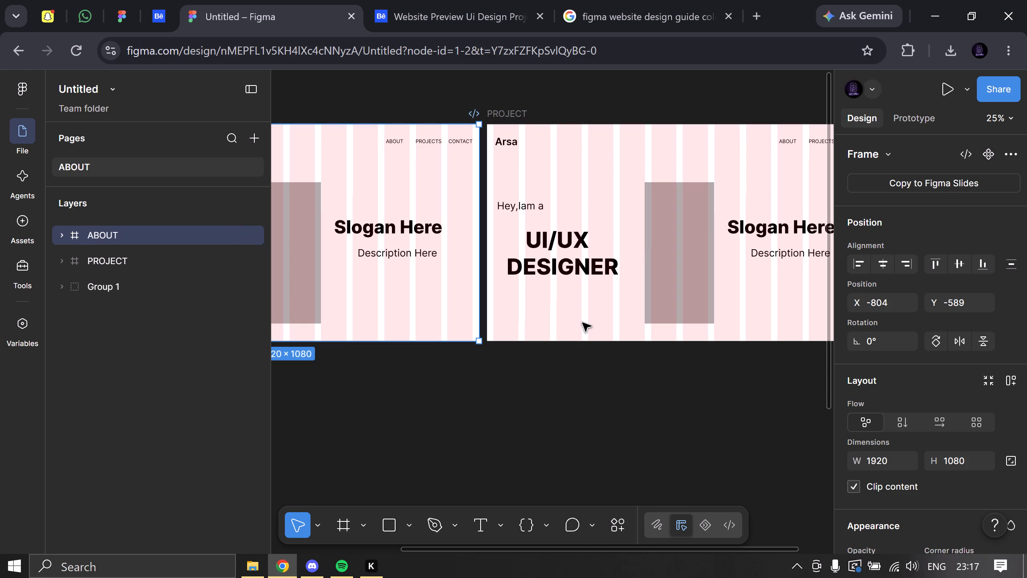
left_click(583, 323)
left_click(592, 220)
double_click(591, 180)
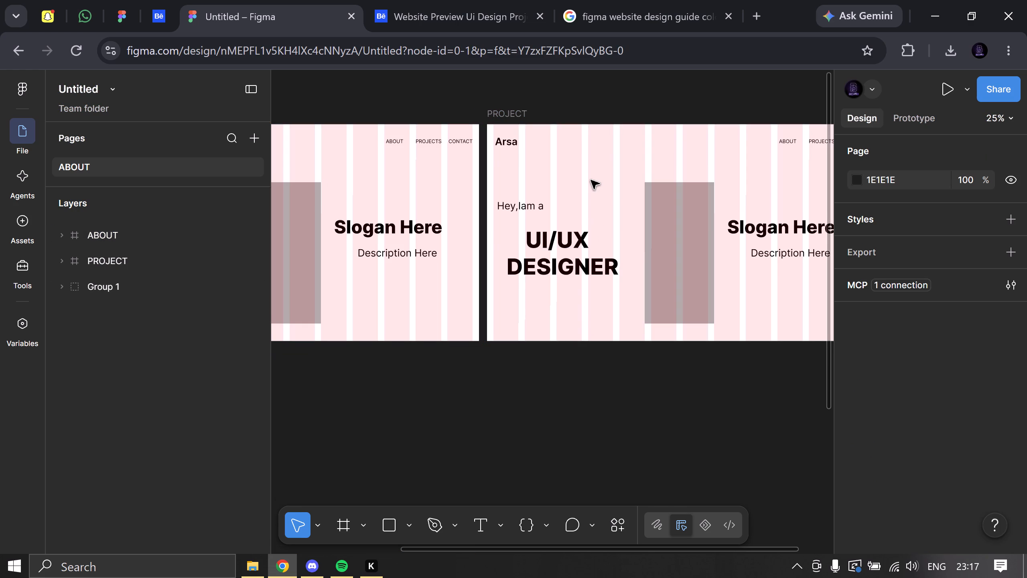
Move the PROJECT frame directly below the ABOUT frame, aligned with its left edge at X -804.
left_click(115, 261)
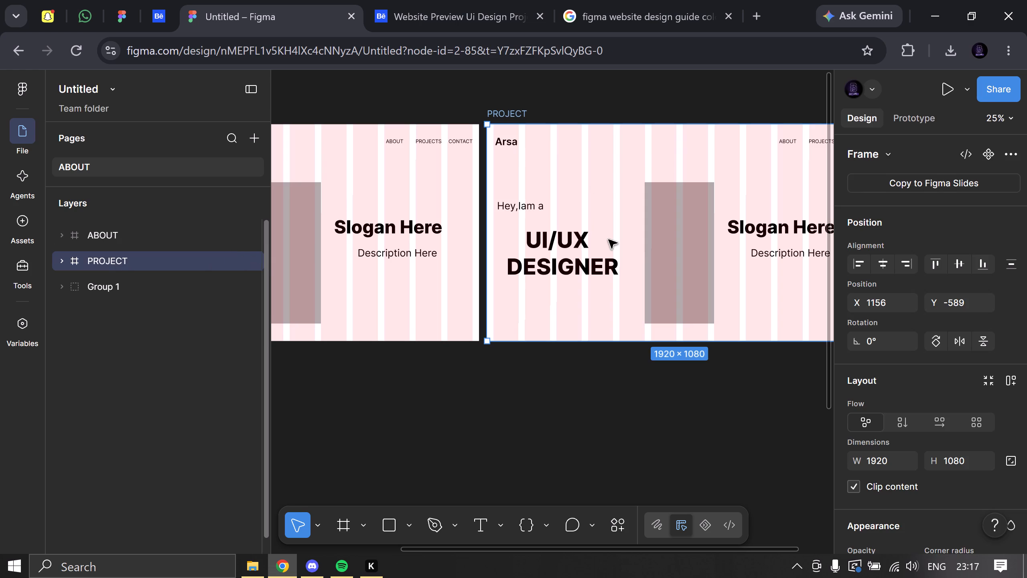
left_click_drag(566, 180, 464, 395)
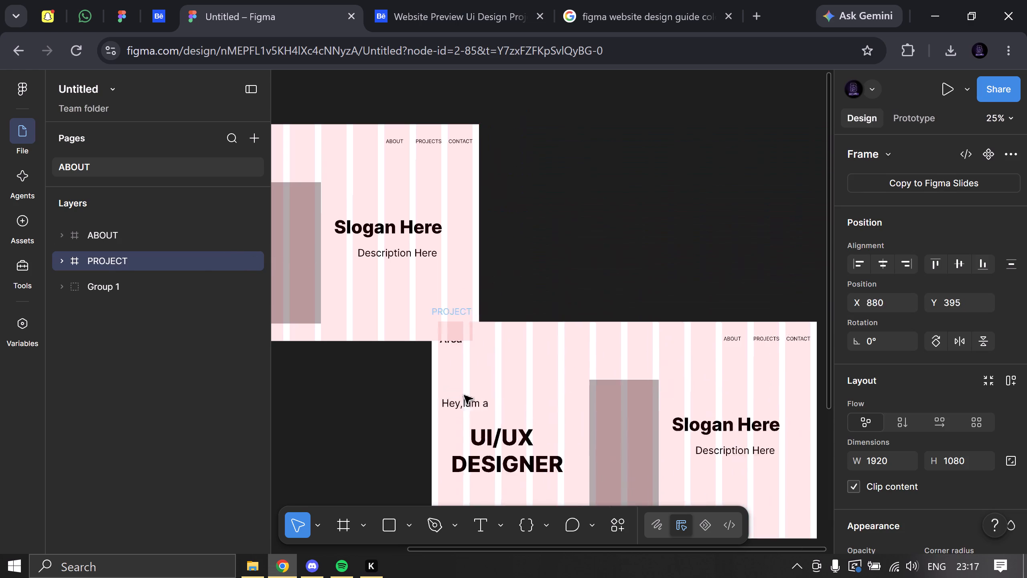
left_click_drag(464, 395, 473, 415)
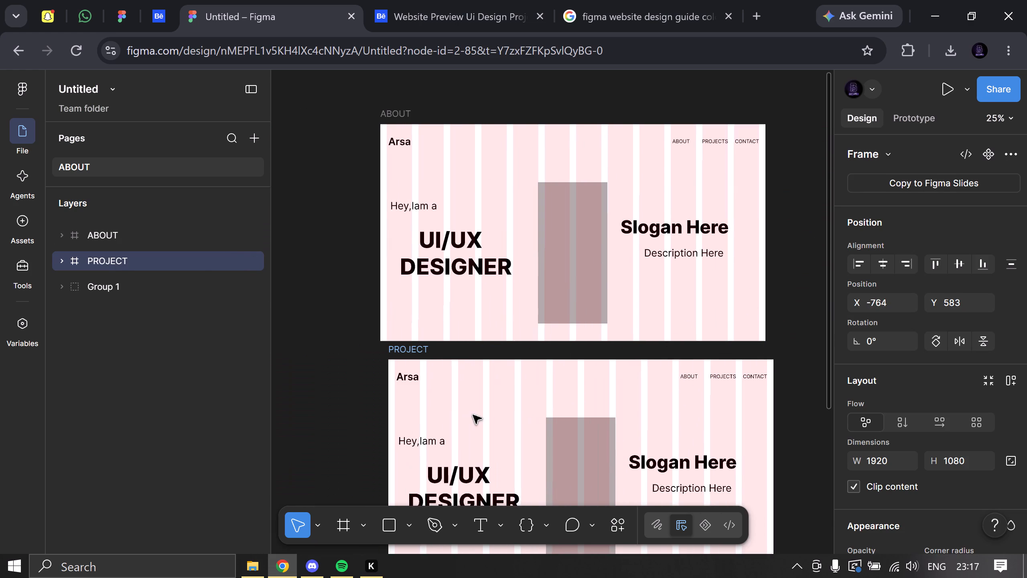
left_click_drag(473, 415, 460, 413)
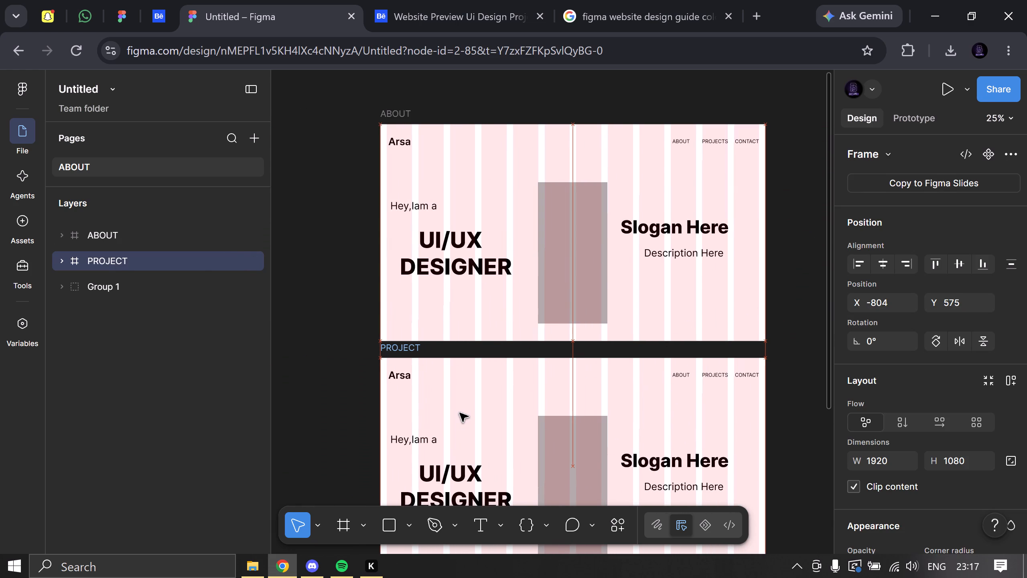
left_click_drag(460, 413, 460, 412)
left_click(295, 334)
Delete the UI/UX DESIGNER heading, grey rectangle, greeting, slogan and description from the PROJECT frame, keeping only the NAV group.
scroll(307, 336, "down", 5)
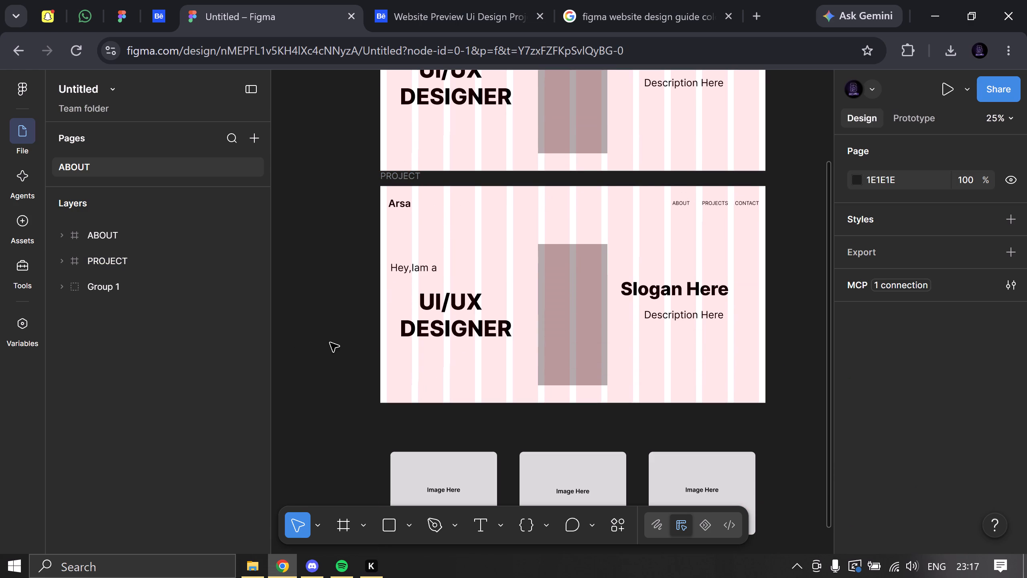
left_click(426, 326)
key("Delete")
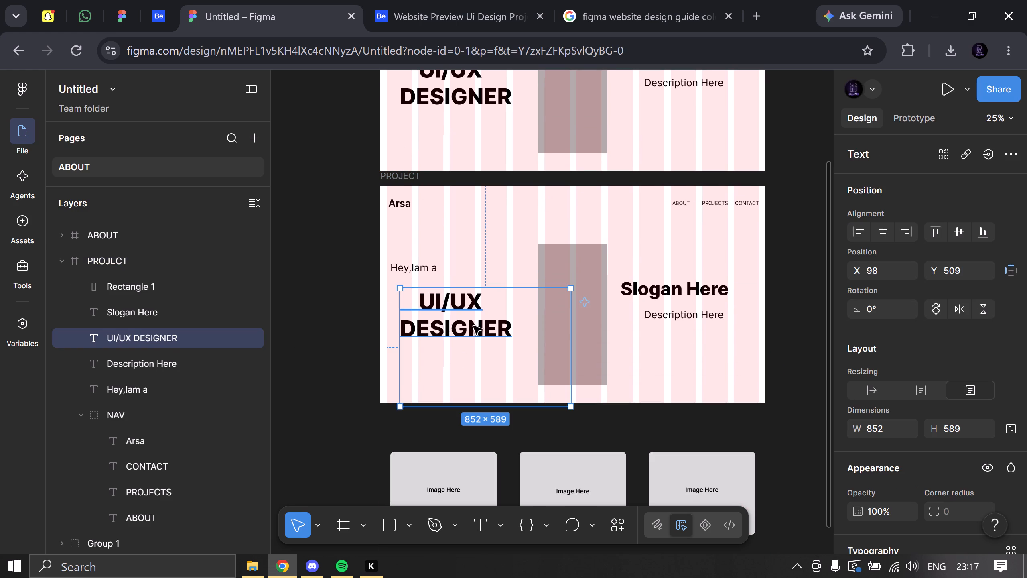
left_click(556, 320)
key("Delete")
left_click(408, 273)
key("Delete")
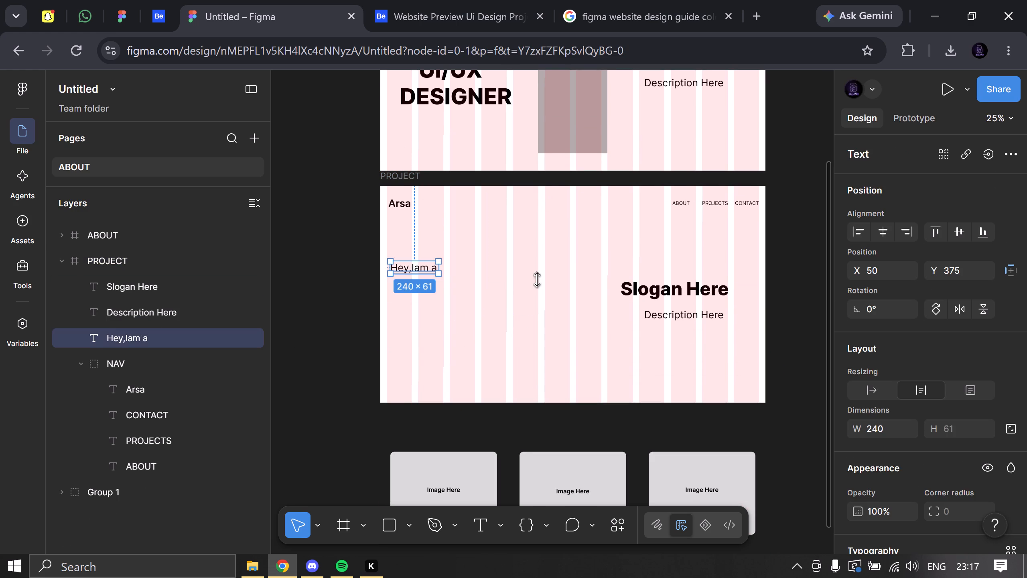
left_click(714, 287)
key("Delete")
left_click(703, 313)
key("Delete")
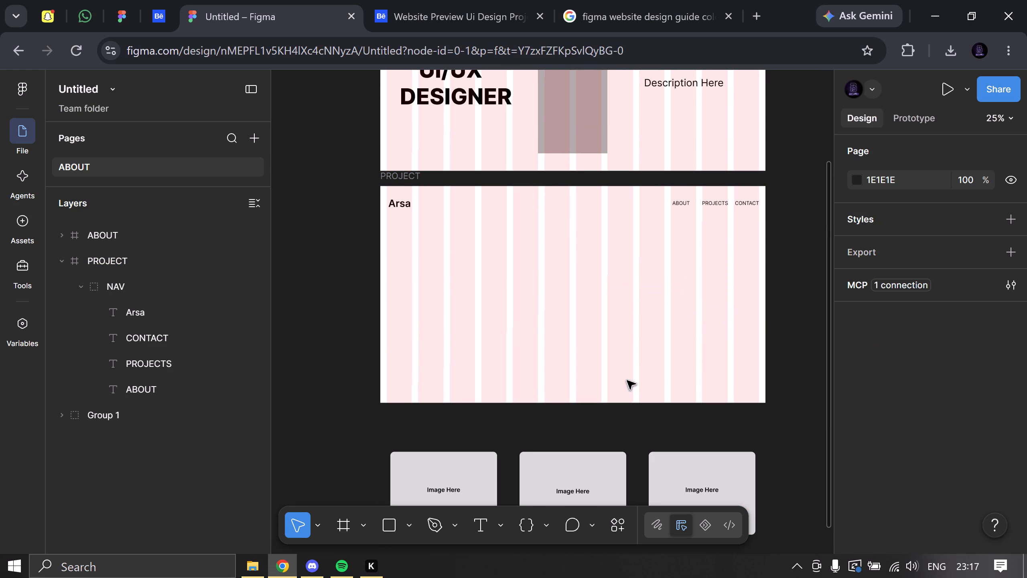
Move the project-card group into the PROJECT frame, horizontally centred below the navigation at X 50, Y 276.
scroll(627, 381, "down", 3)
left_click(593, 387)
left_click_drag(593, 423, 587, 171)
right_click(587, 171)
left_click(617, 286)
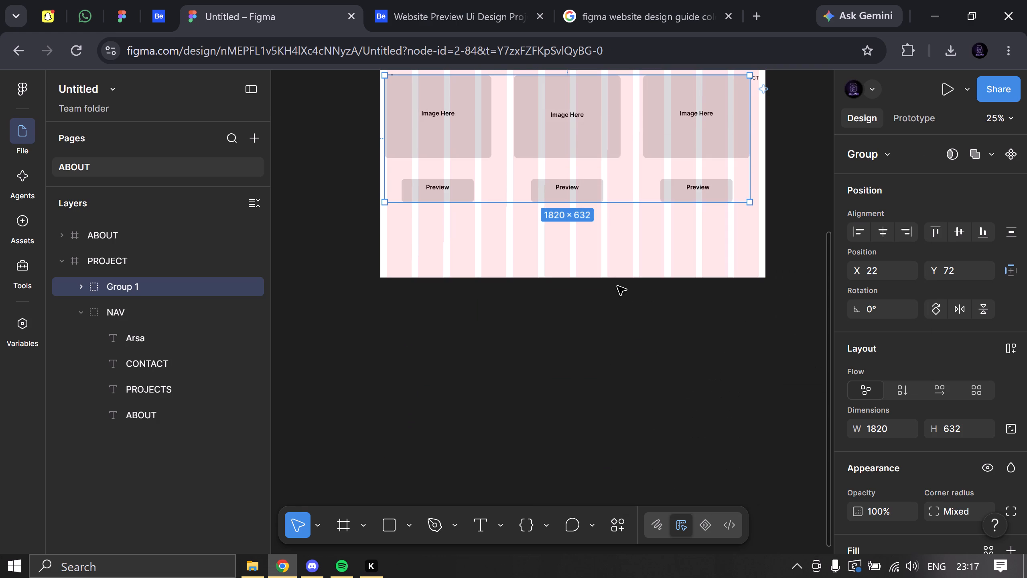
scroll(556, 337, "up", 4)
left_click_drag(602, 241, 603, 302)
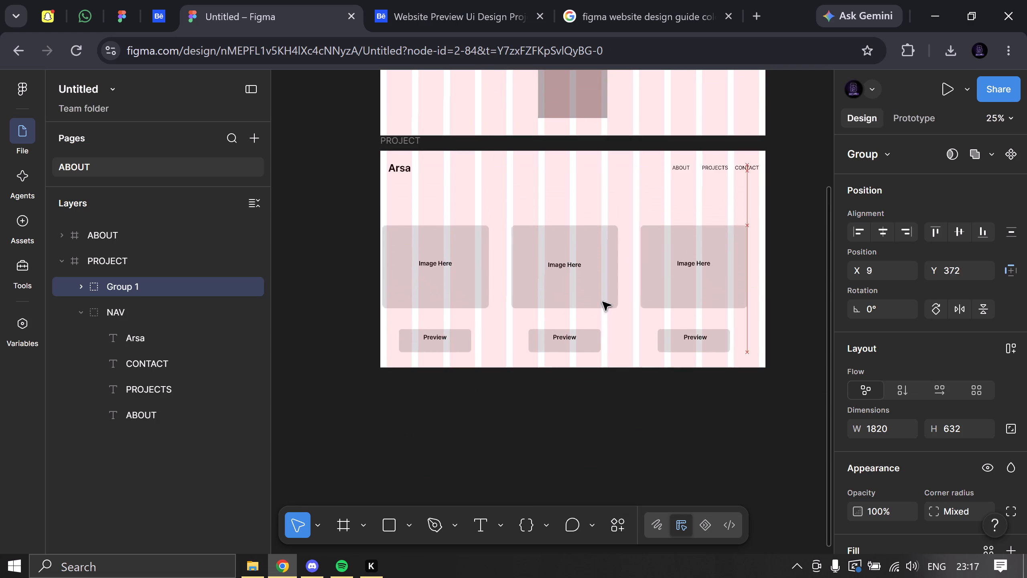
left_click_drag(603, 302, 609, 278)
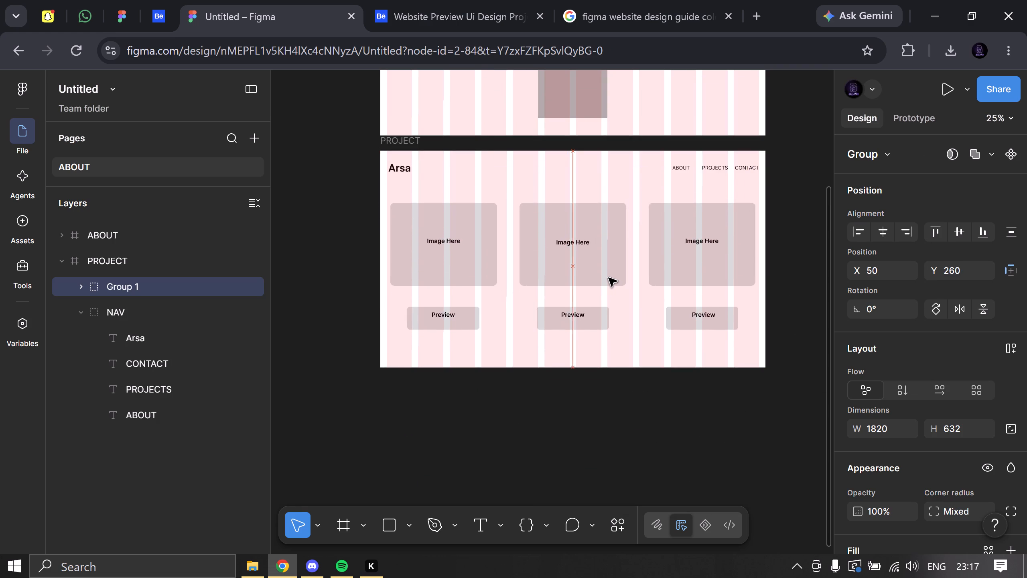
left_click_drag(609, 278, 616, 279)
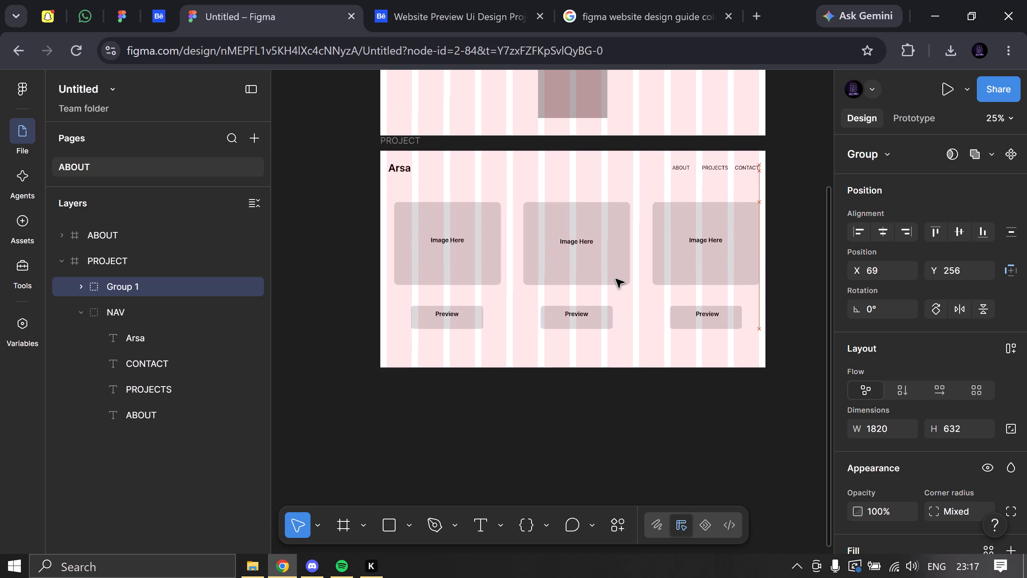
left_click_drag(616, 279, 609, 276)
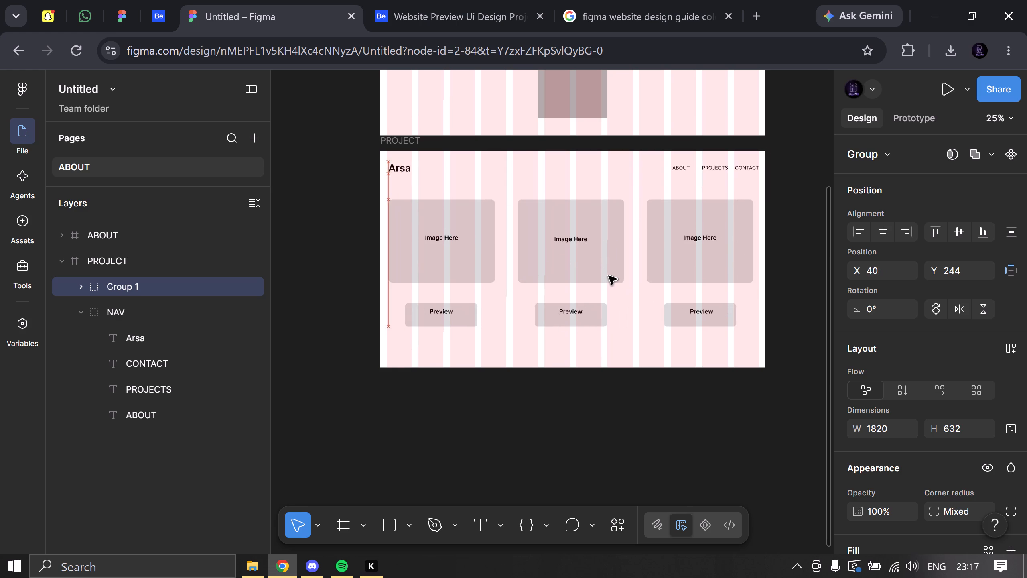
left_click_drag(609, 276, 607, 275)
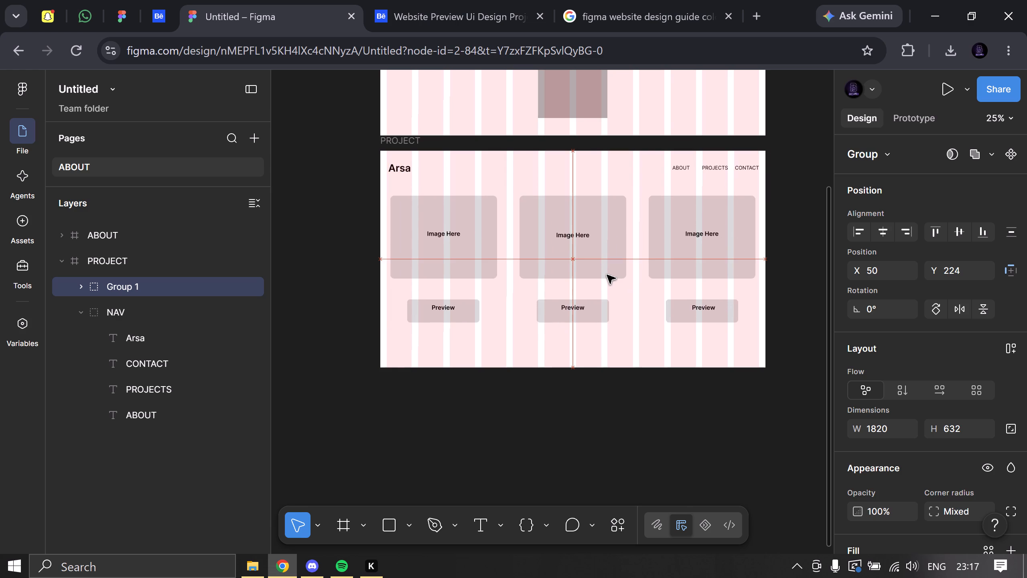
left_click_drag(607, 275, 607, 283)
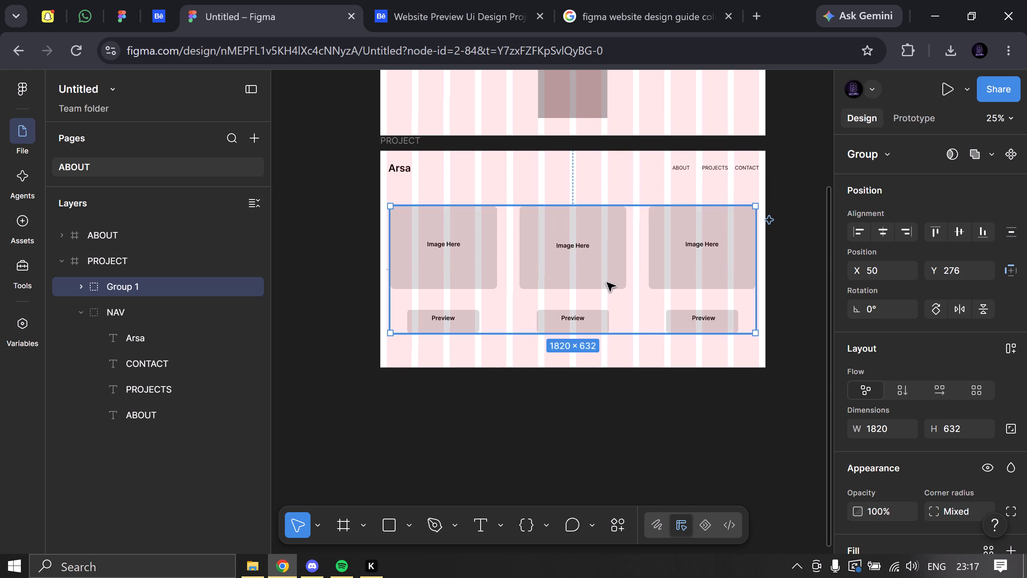
Delete the project-card group from the PROJECT frame and collapse the NAV layer.
key("Delete")
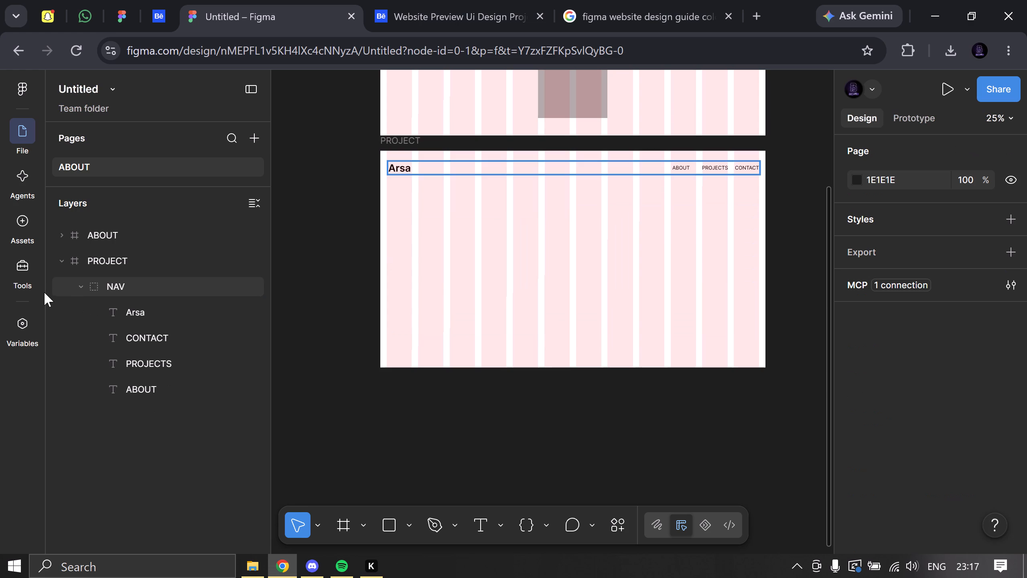
left_click(80, 290)
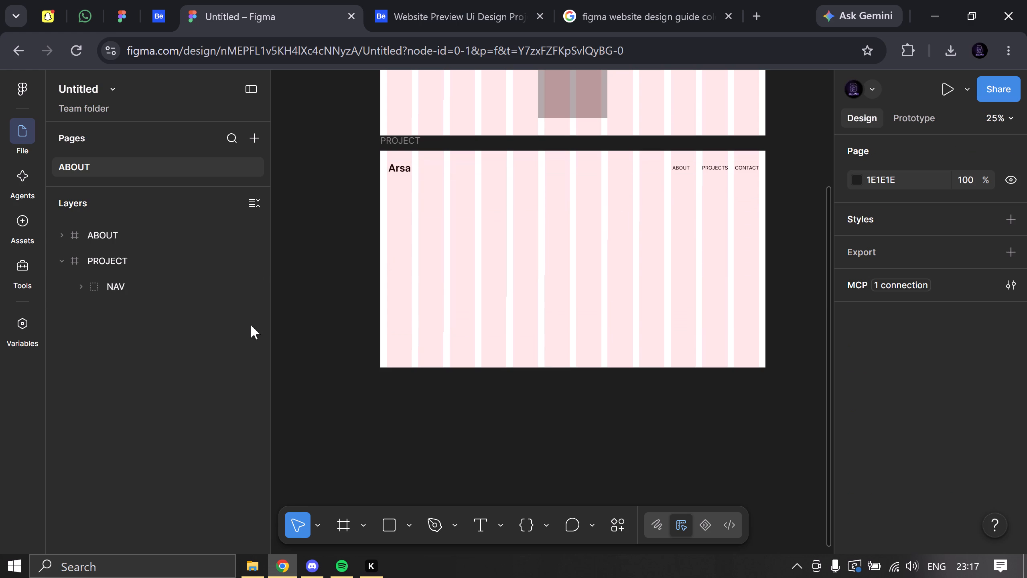
Switch to Behance and look through the "Website preview ui design" results for design inspiration.
left_click(520, 0)
scroll(526, 382, "down", 5)
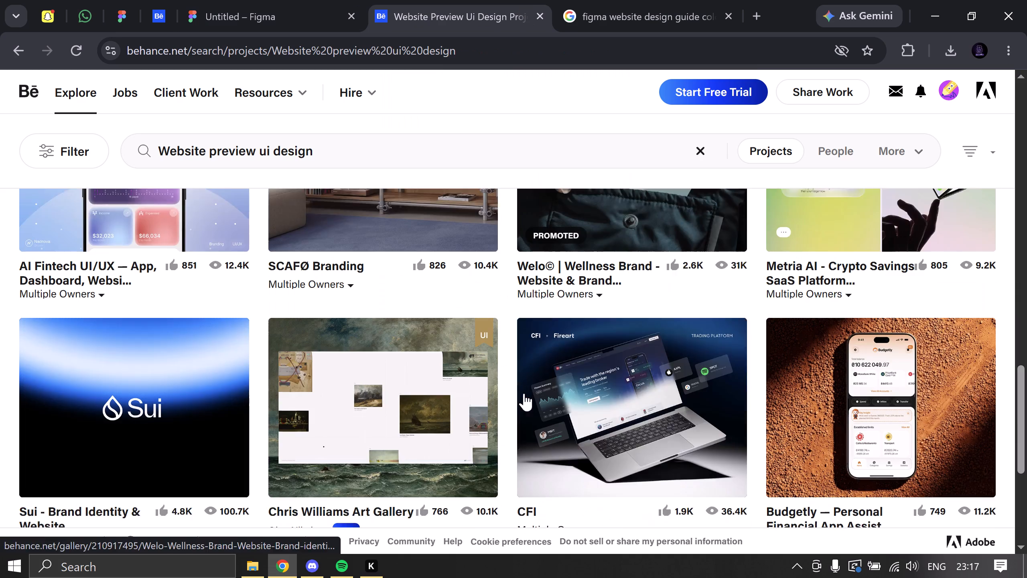
scroll(516, 428, "down", 5)
scroll(515, 433, "up", 3)
scroll(515, 433, "down", 3)
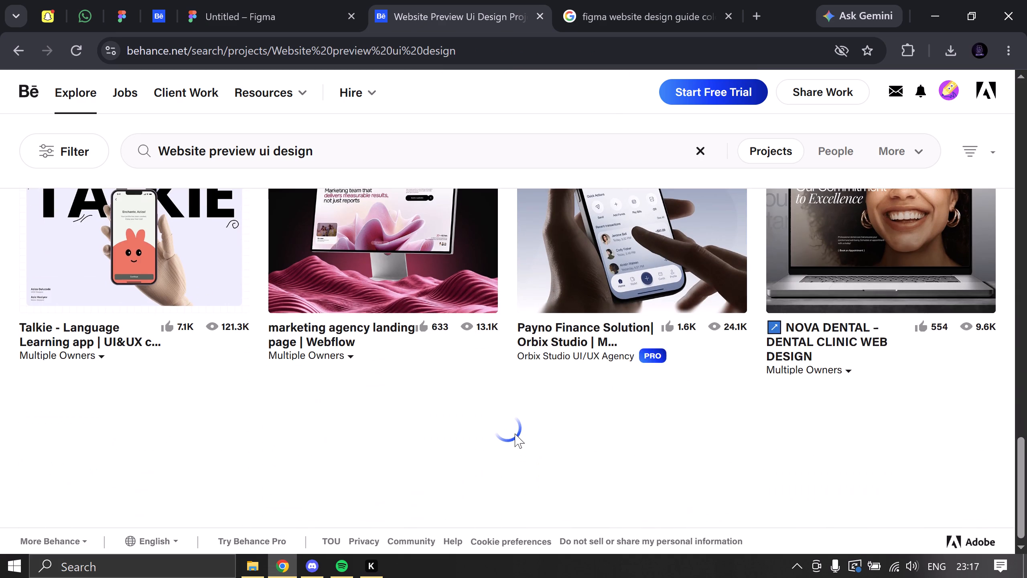
scroll(223, 407, "up", 4)
scroll(206, 369, "down", 9)
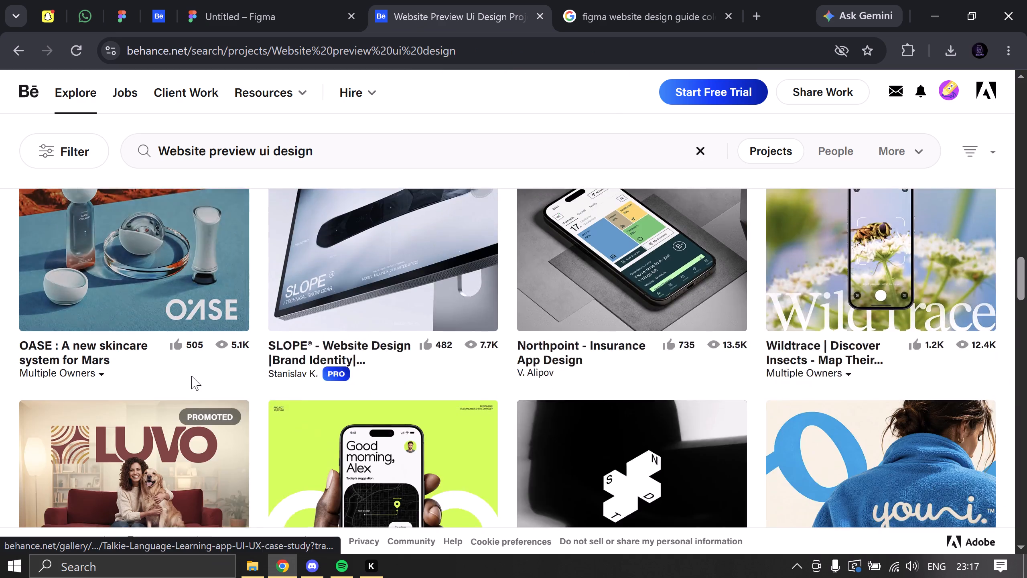
scroll(191, 376, "down", 4)
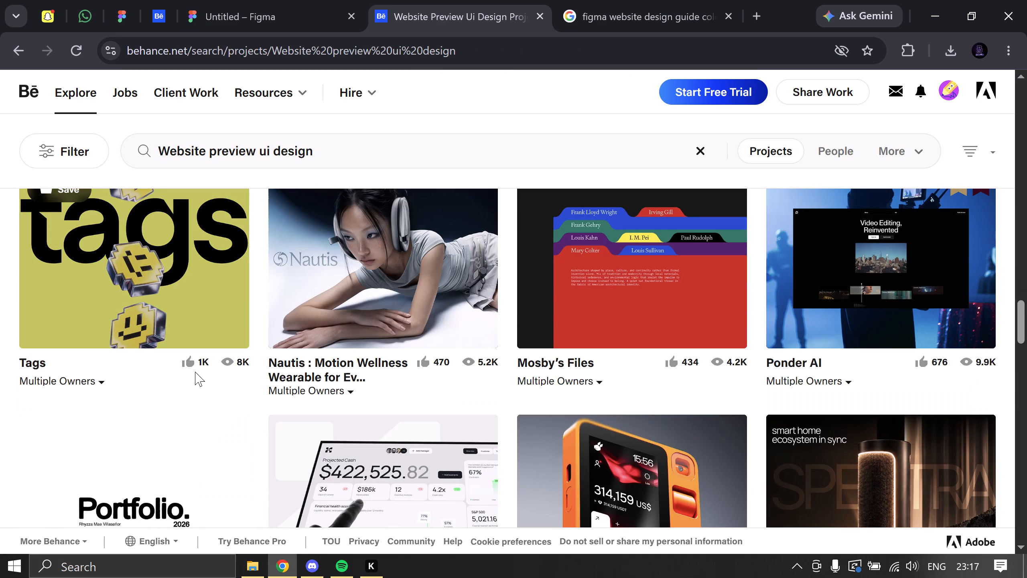
scroll(696, 378, "down", 8)
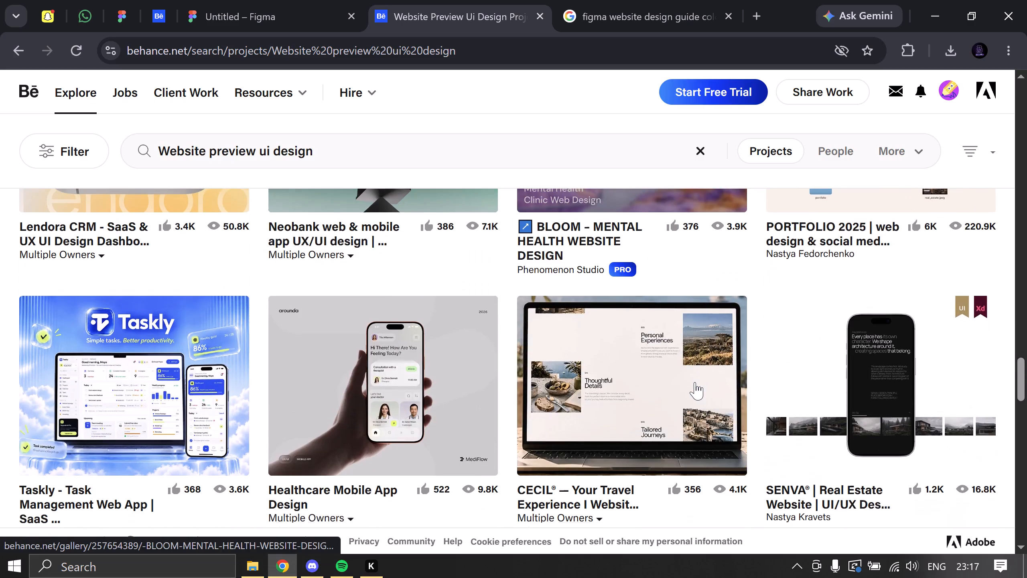
scroll(694, 383, "down", 3)
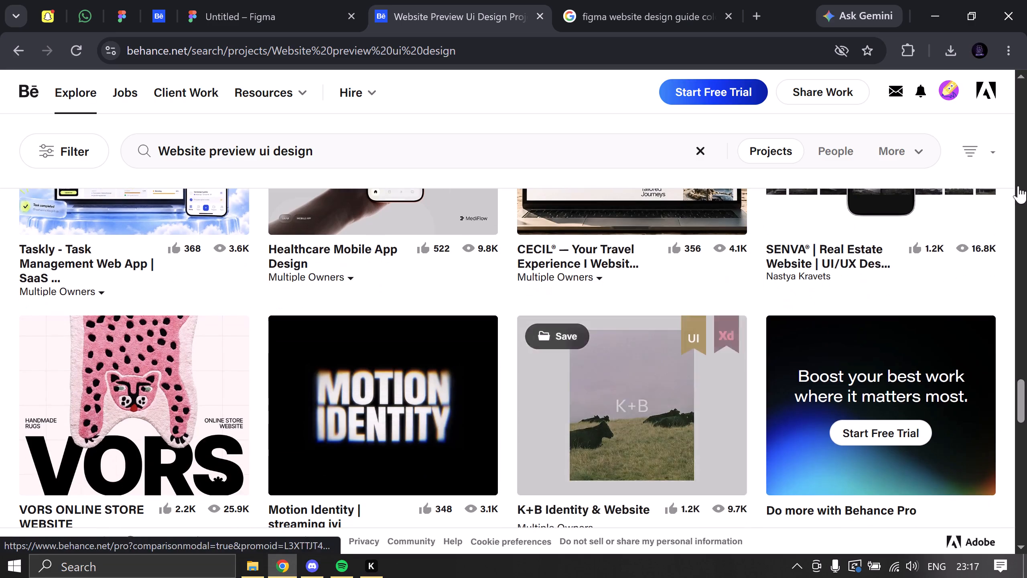
Open the account's own Behance profile and turn on Freelance in its availability settings.
left_click(943, 94)
left_click(943, 94)
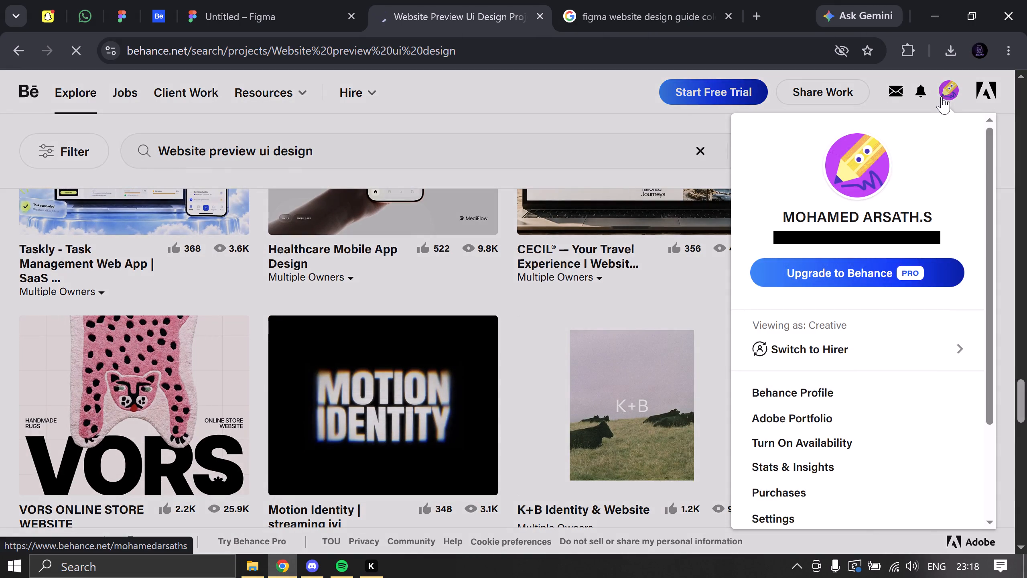
scroll(368, 289, "down", 2)
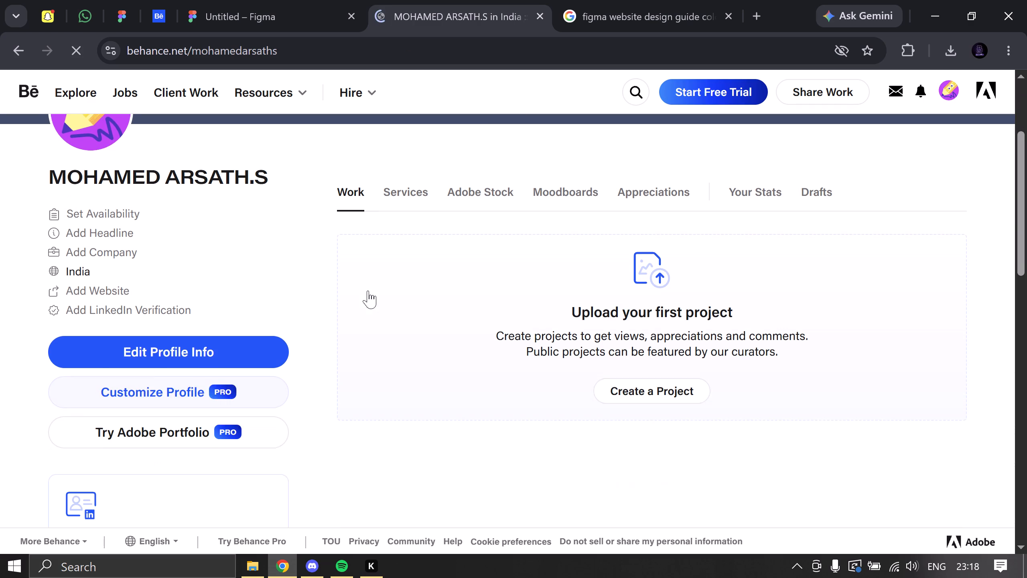
left_click(107, 210)
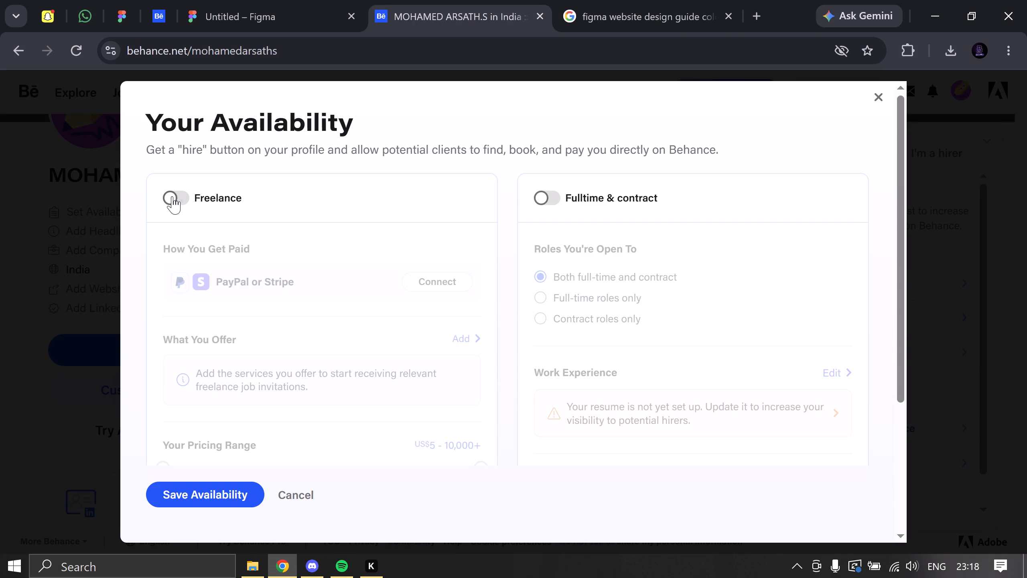
left_click(172, 196)
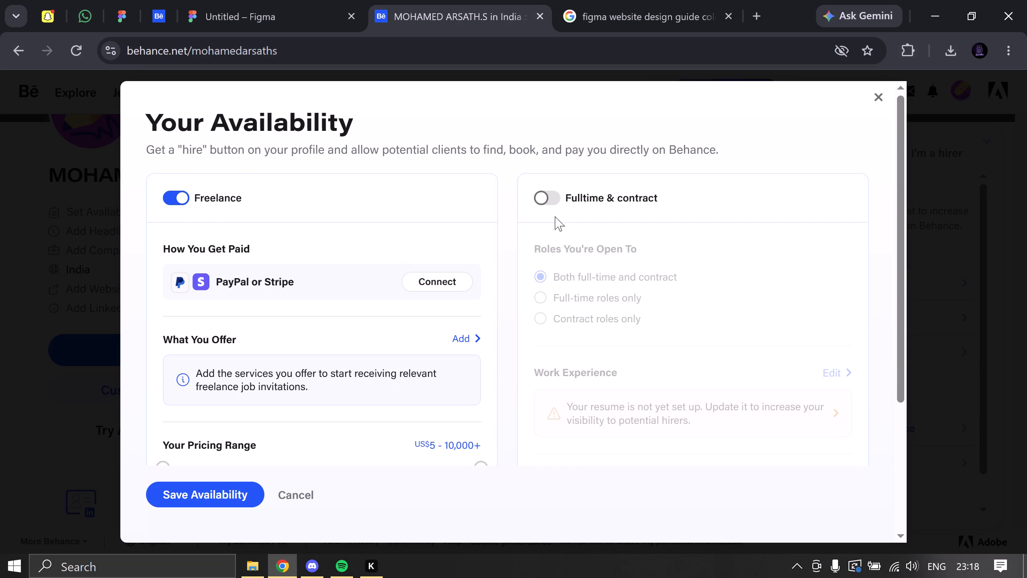
Set the freelance pricing range to US$5 - 5,000.
scroll(386, 346, "down", 3)
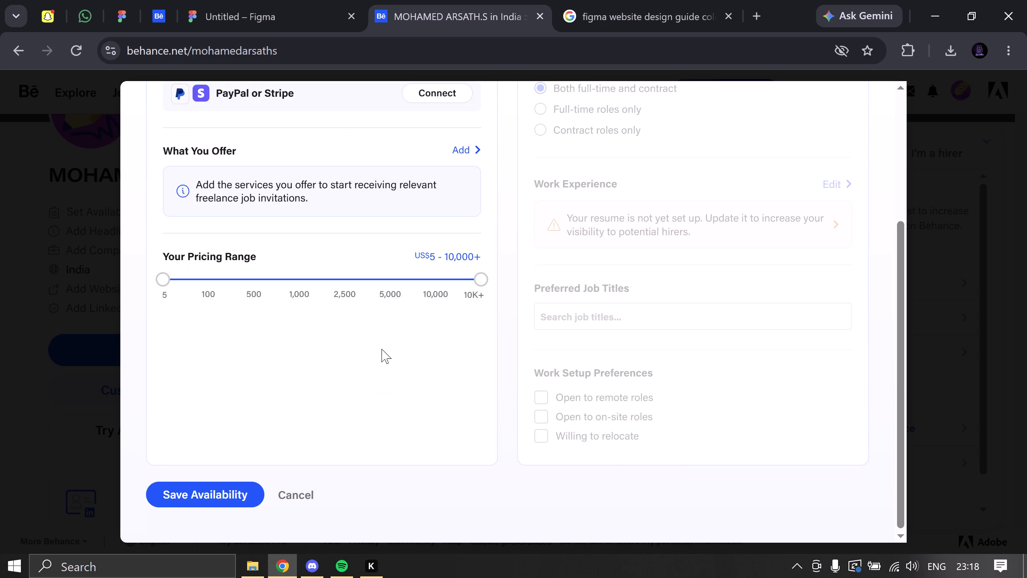
left_click_drag(463, 277, 288, 290)
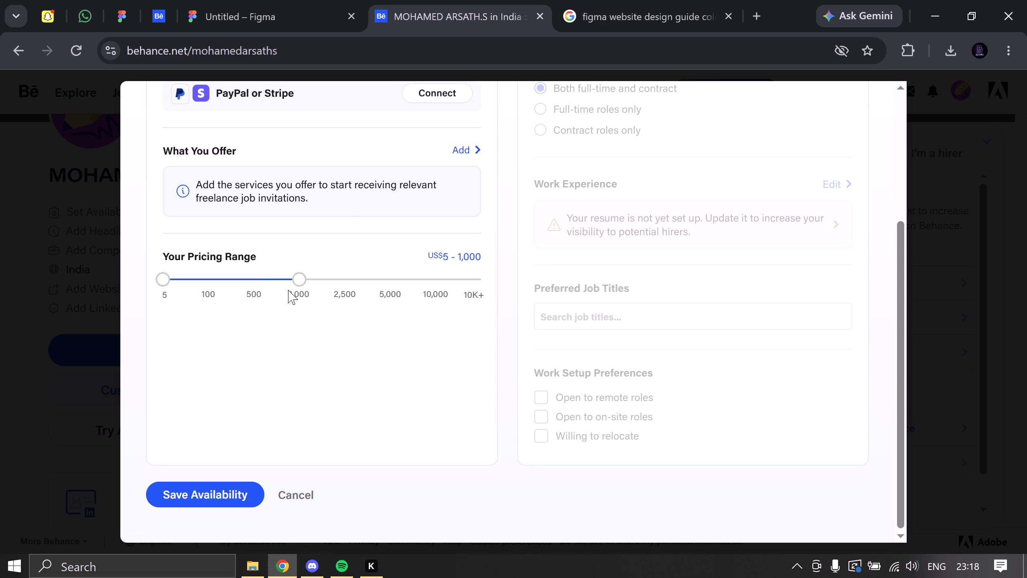
left_click_drag(288, 290, 307, 293)
scroll(359, 437, "up", 3)
scroll(365, 424, "down", 3)
left_click_drag(297, 278, 382, 289)
Select UI/UX Design, Website Design, Landing Page Design, Icon Design and App Design as the freelance services offered.
scroll(349, 368, "up", 2)
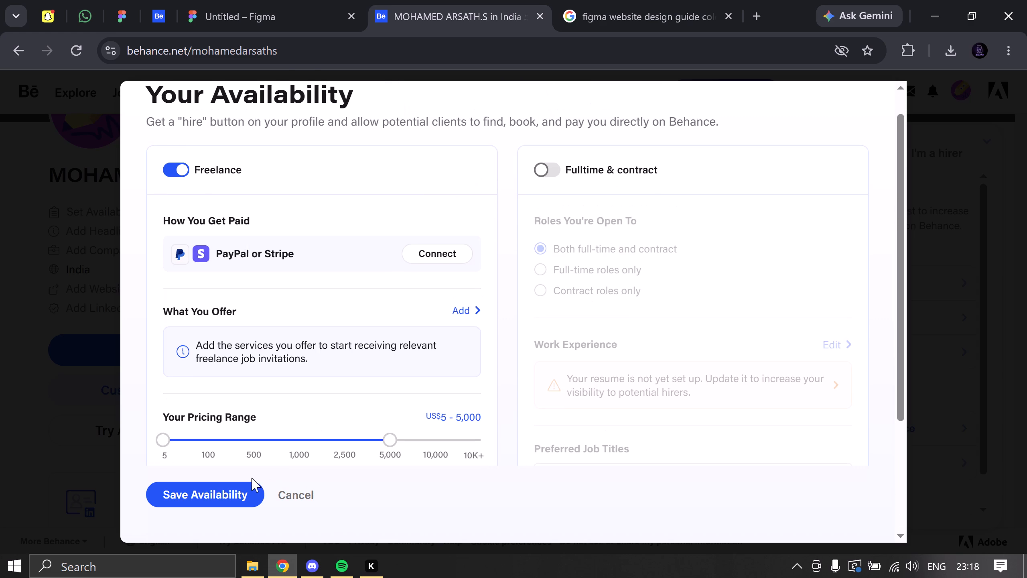
left_click(457, 310)
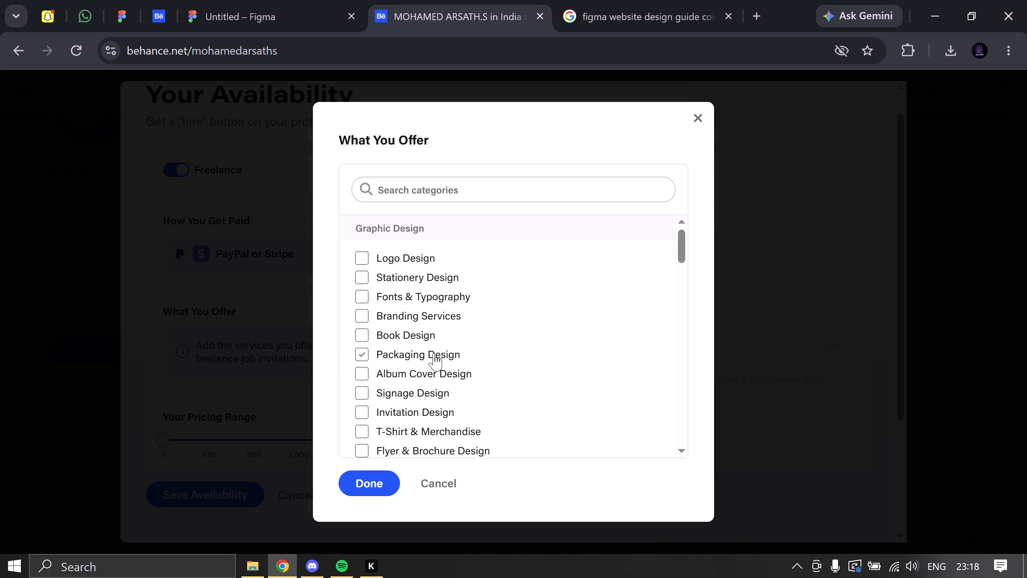
left_click(386, 258)
left_click(373, 291)
scroll(367, 364, "down", 1)
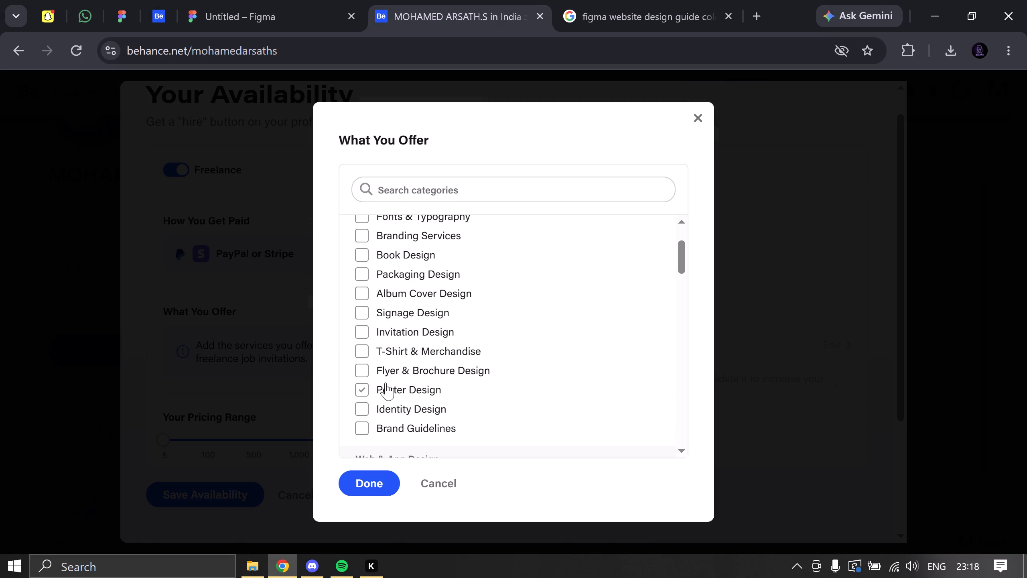
scroll(373, 395, "down", 2)
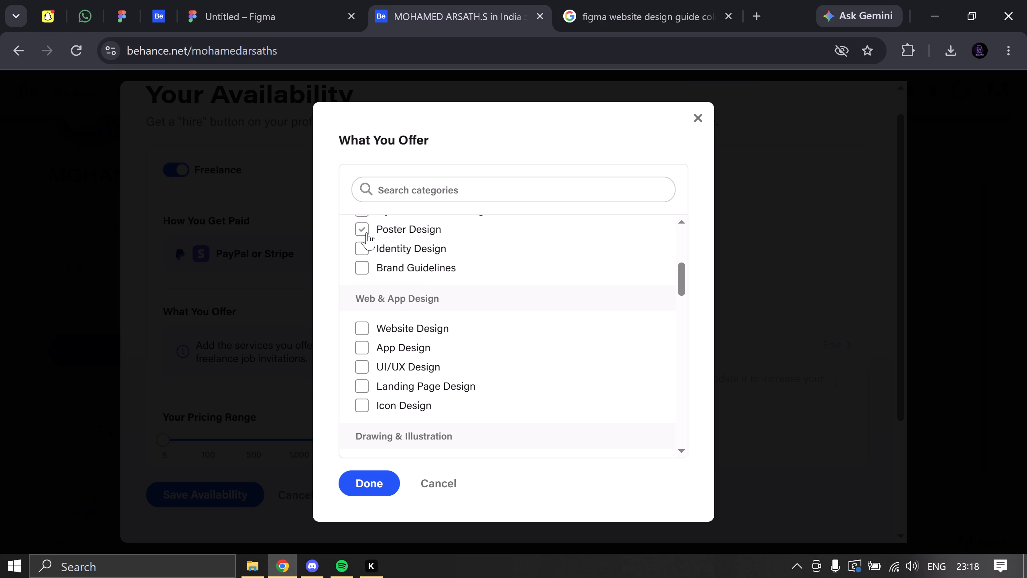
left_click(366, 360)
left_click(366, 358)
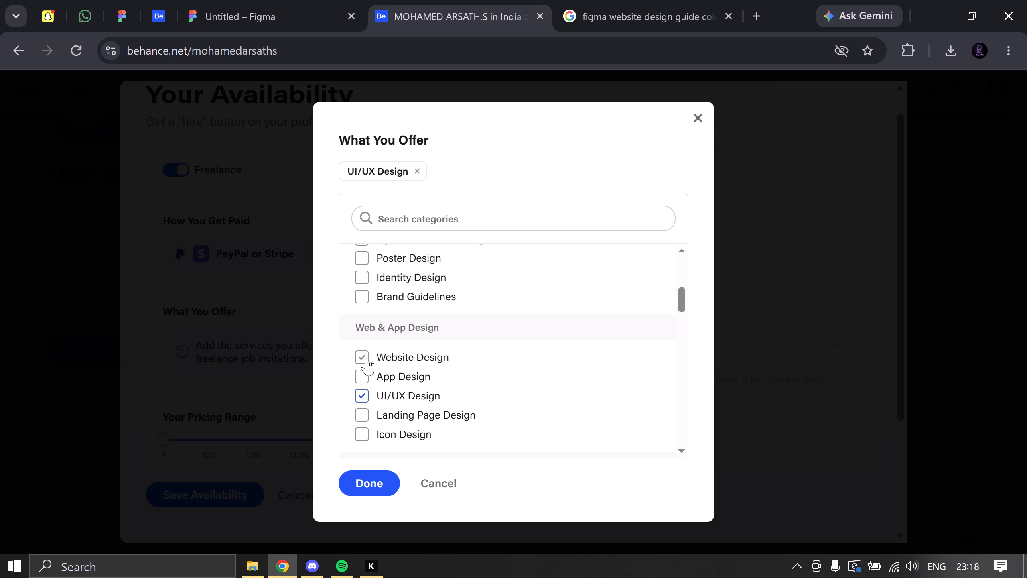
left_click(373, 415)
left_click(367, 432)
left_click(373, 397)
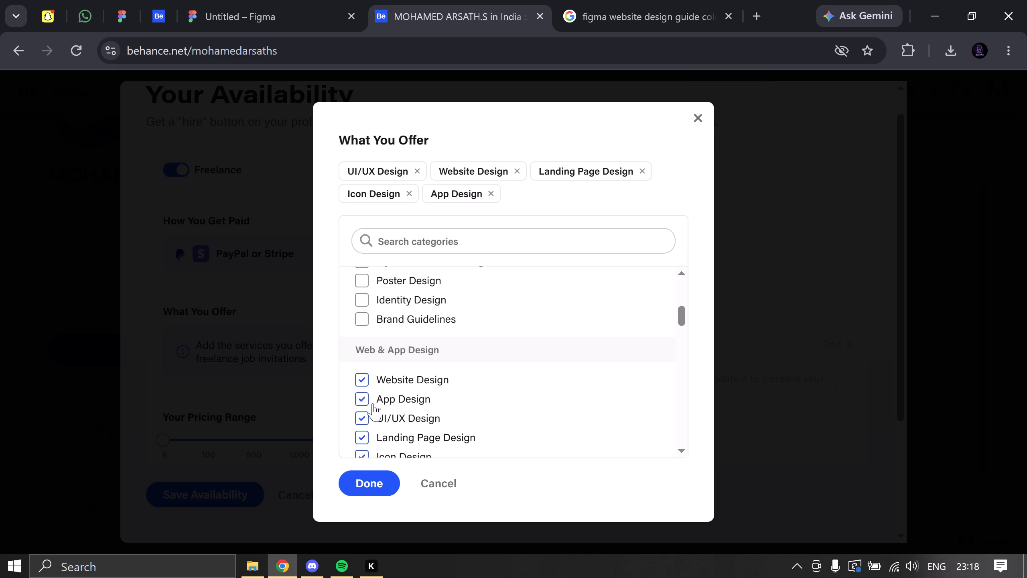
Look through the remaining service categories down to Video Production & Editing, keeping the selected services, and apply the selection.
scroll(367, 468, "down", 3)
scroll(399, 344, "down", 5)
scroll(373, 338, "up", 2)
scroll(373, 344, "down", 2)
scroll(373, 344, "up", 1)
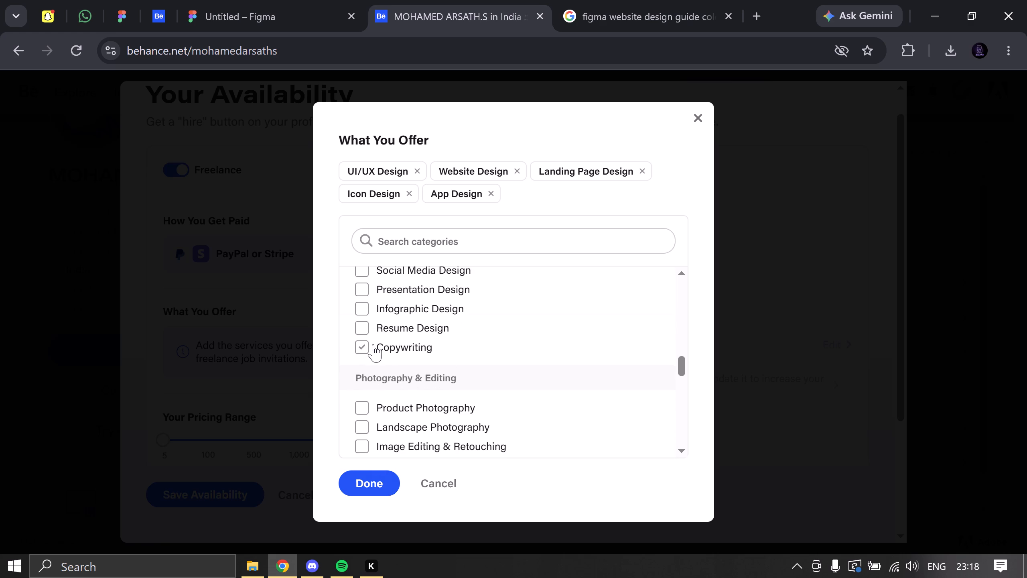
scroll(373, 344, "up", 1)
scroll(372, 367, "down", 2)
scroll(378, 401, "up", 1)
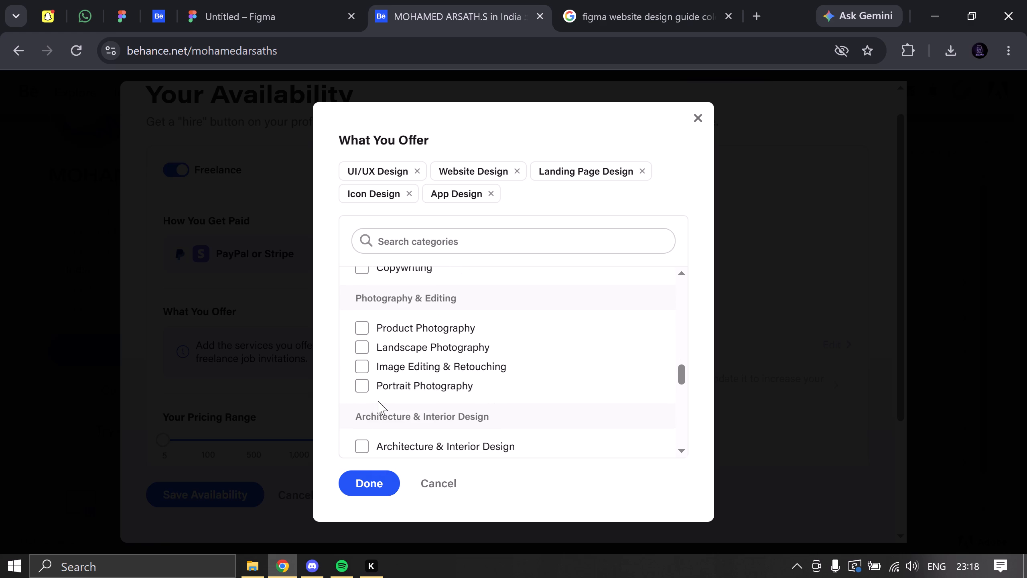
scroll(378, 401, "up", 1)
scroll(378, 403, "down", 3)
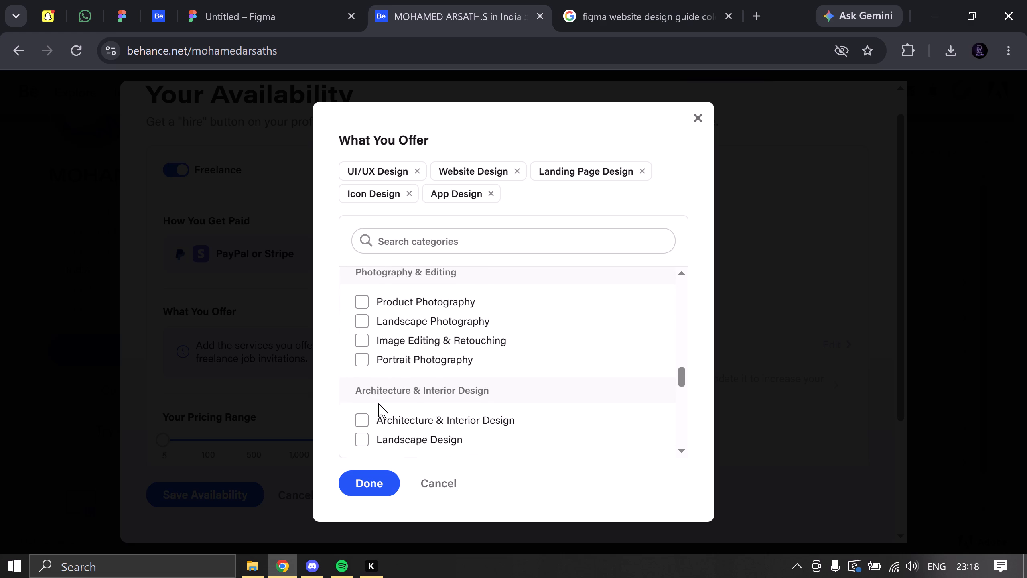
scroll(378, 403, "down", 1)
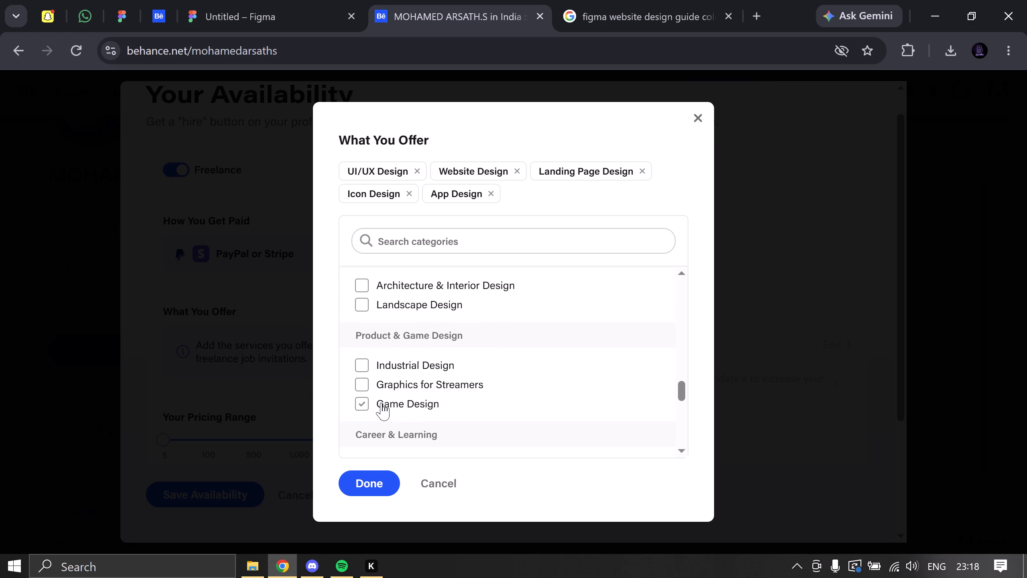
scroll(383, 399, "down", 2)
scroll(402, 364, "down", 2)
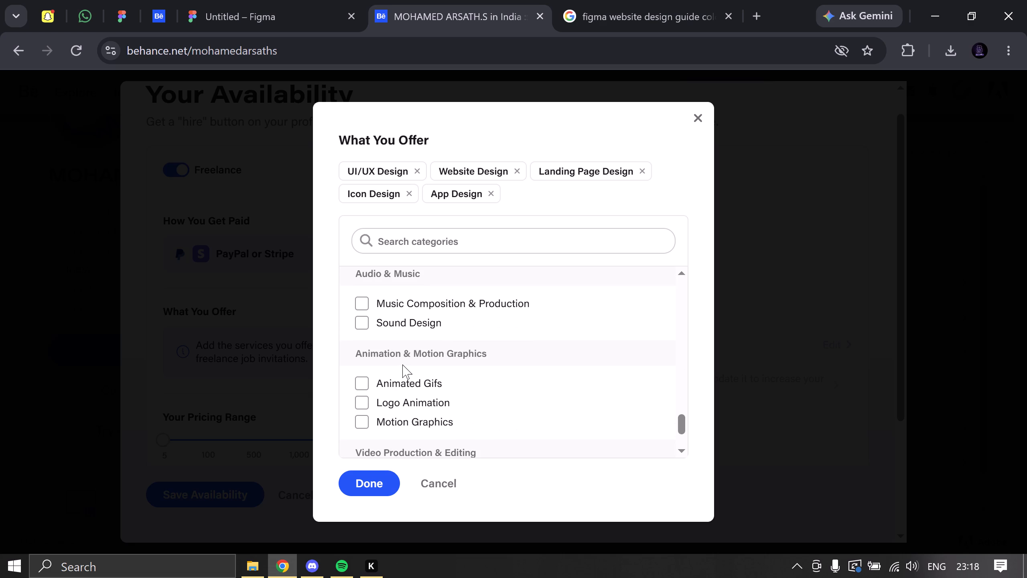
scroll(403, 371, "down", 3)
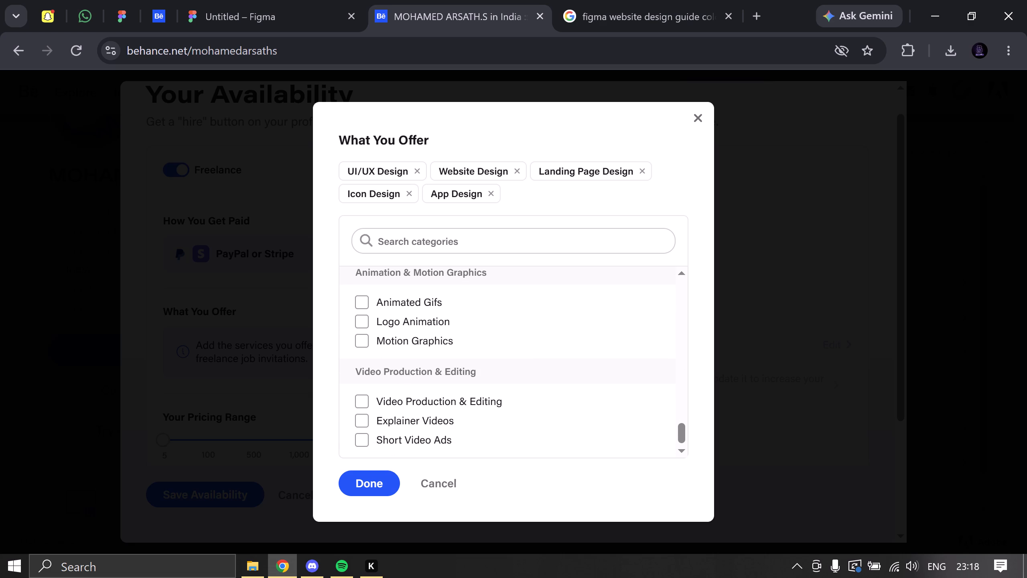
left_click(389, 486)
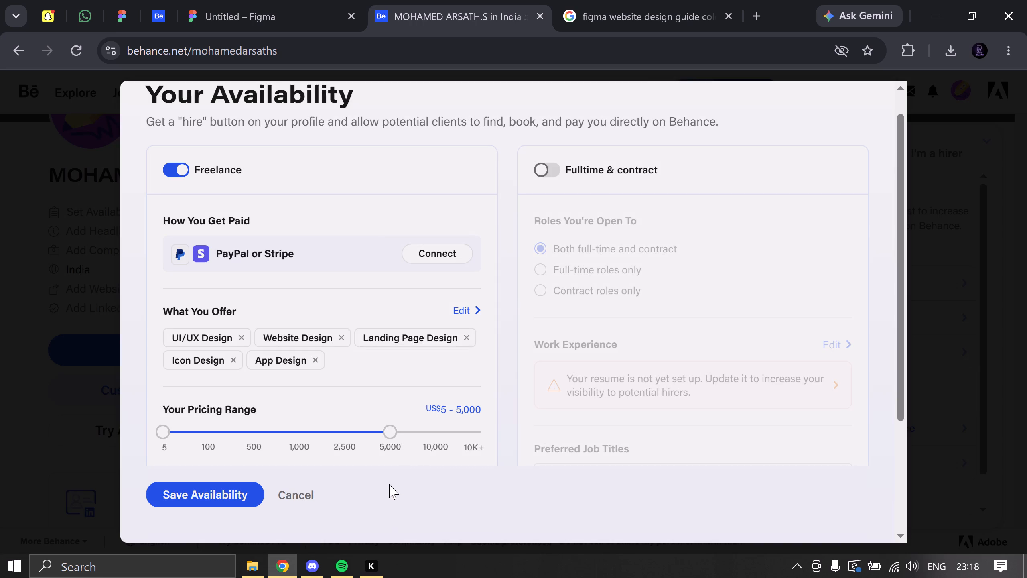
View the PayPal and Stripe connection options for getting paid, without connecting either.
left_click(461, 262)
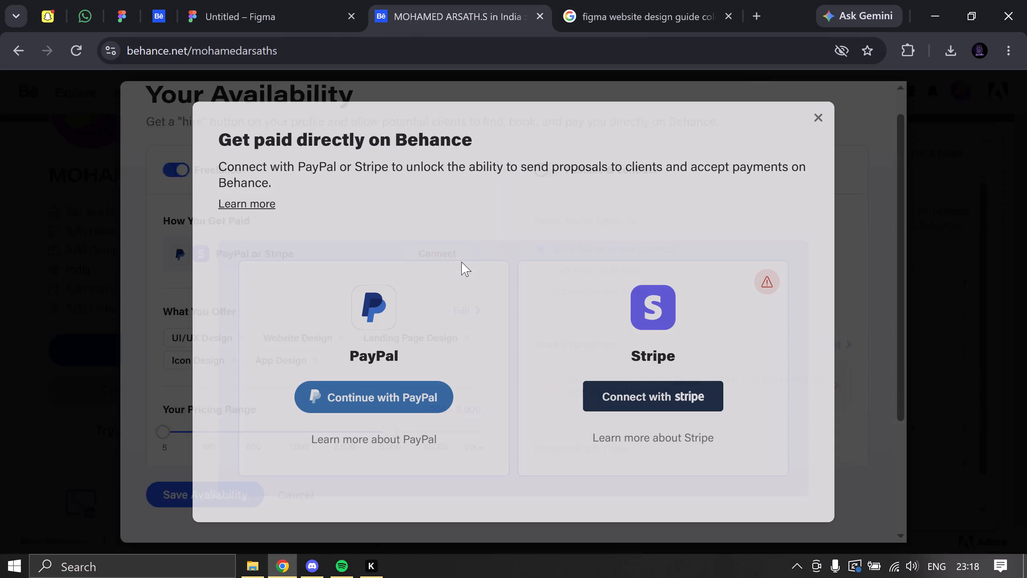
scroll(481, 312, "down", 1)
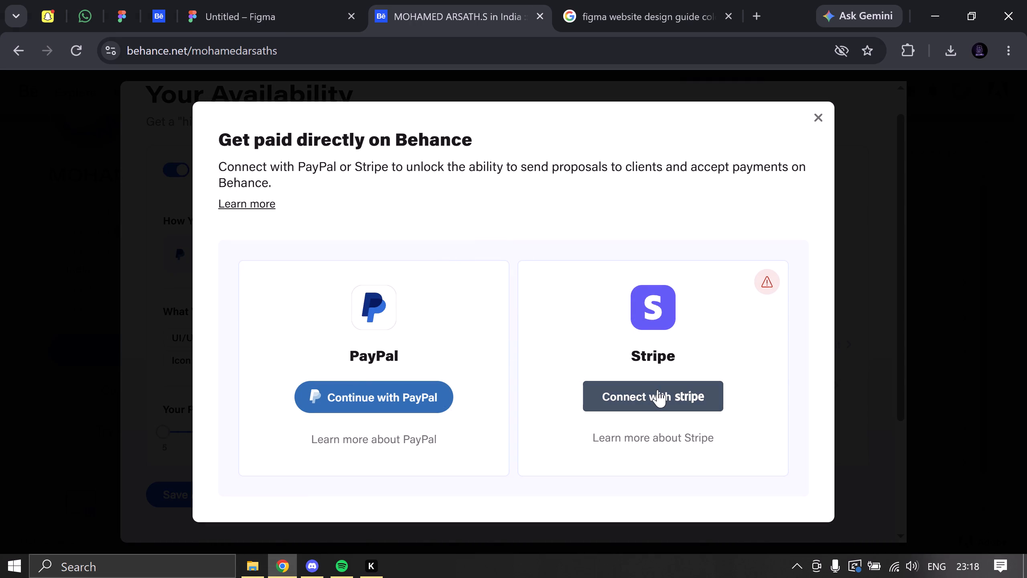
left_click(812, 122)
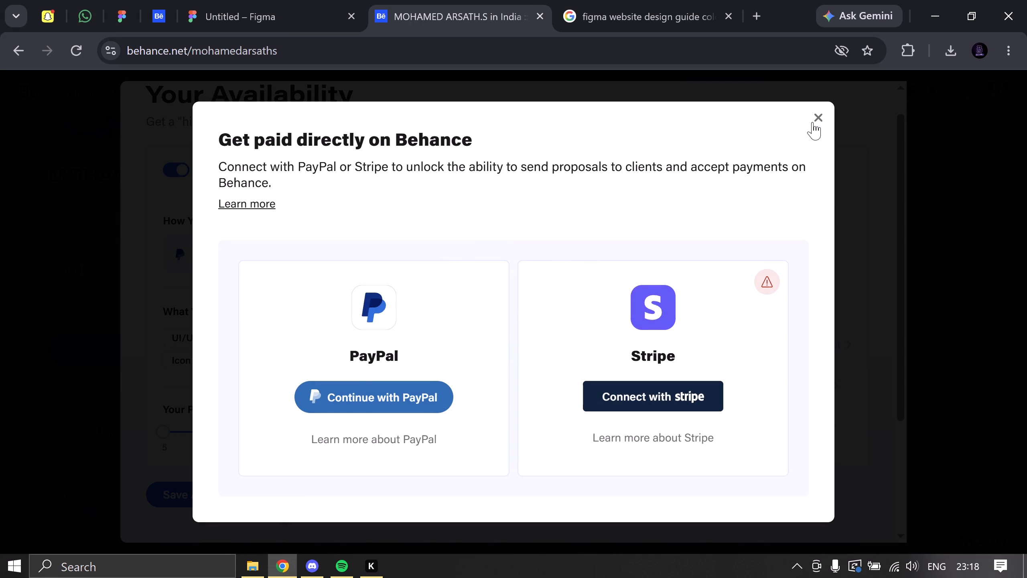
Save the freelance availability settings and dismiss the payment connection offer.
scroll(239, 384, "down", 4)
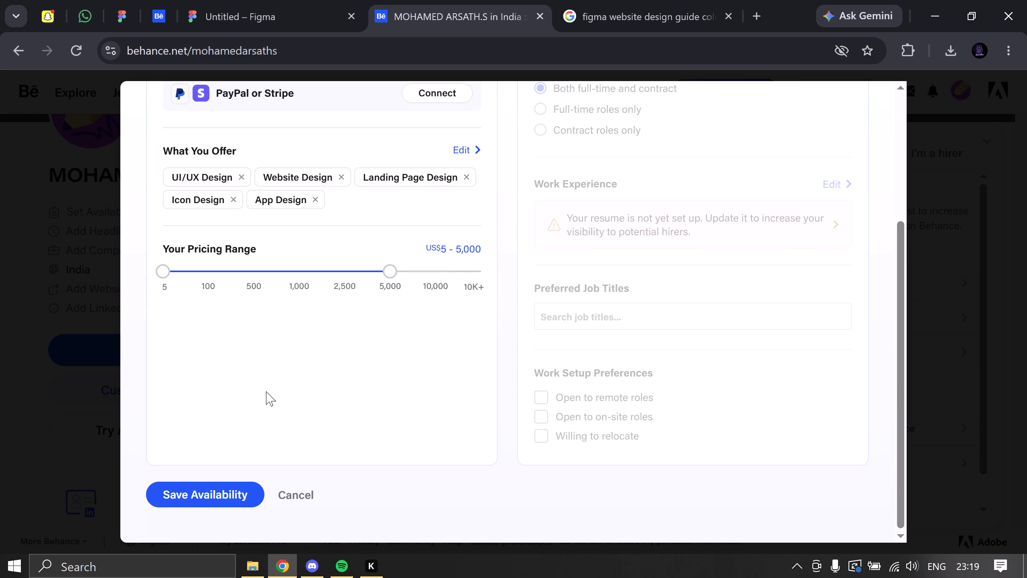
left_click(220, 500)
scroll(253, 416, "up", 6)
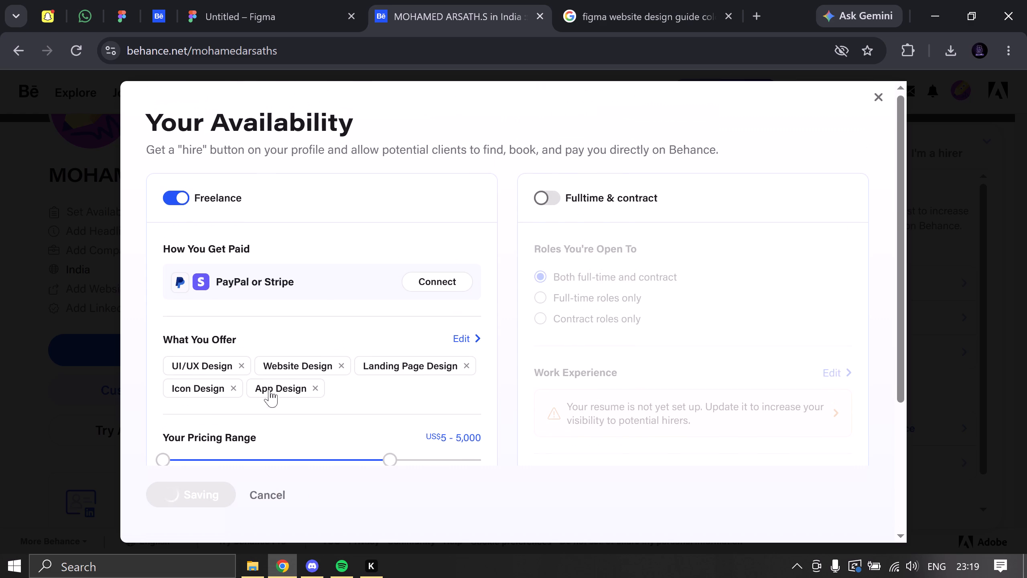
left_click(23, 275)
scroll(712, 252, "down", 3)
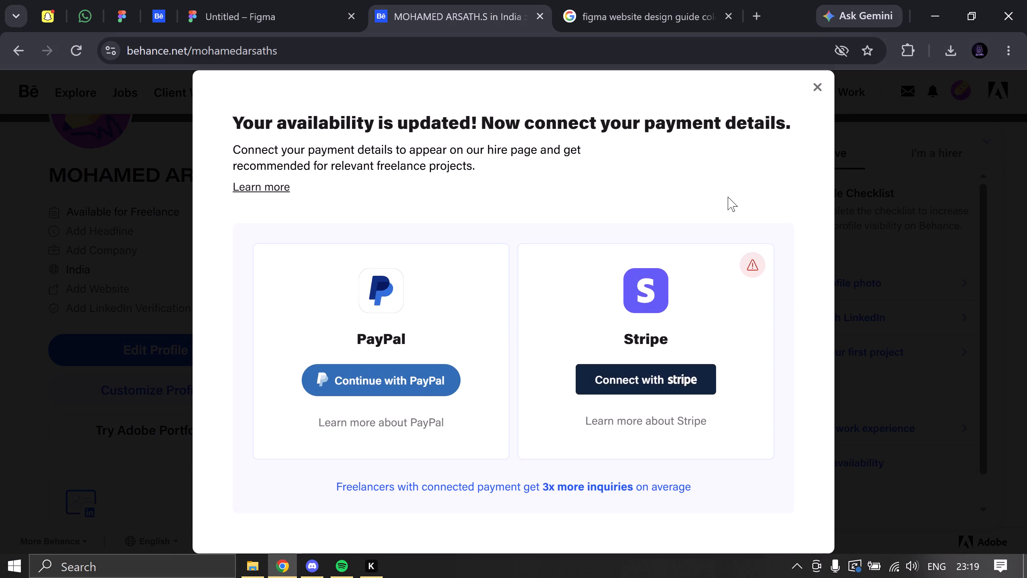
scroll(728, 197, "down", 4)
left_click(804, 91)
left_click(812, 86)
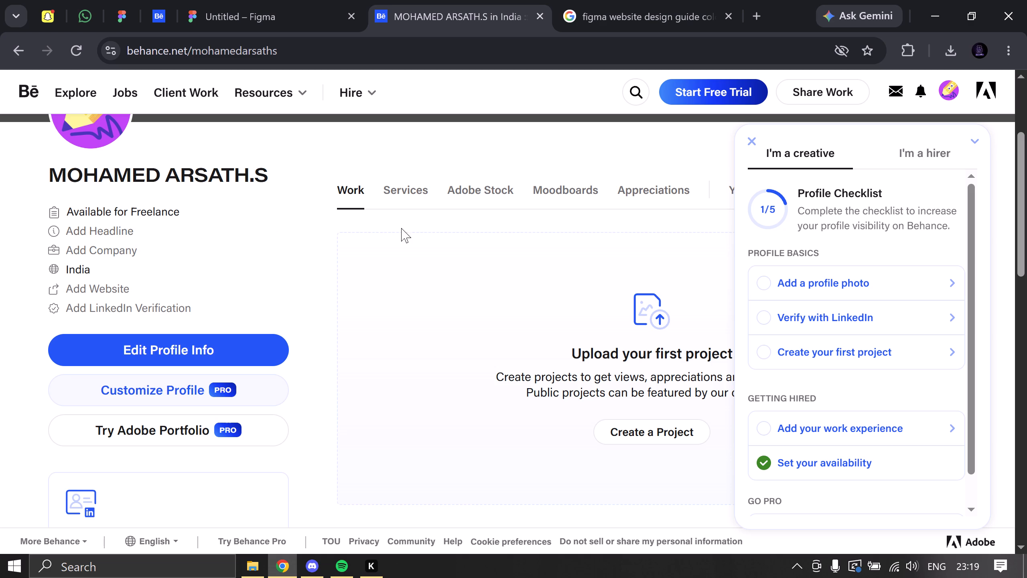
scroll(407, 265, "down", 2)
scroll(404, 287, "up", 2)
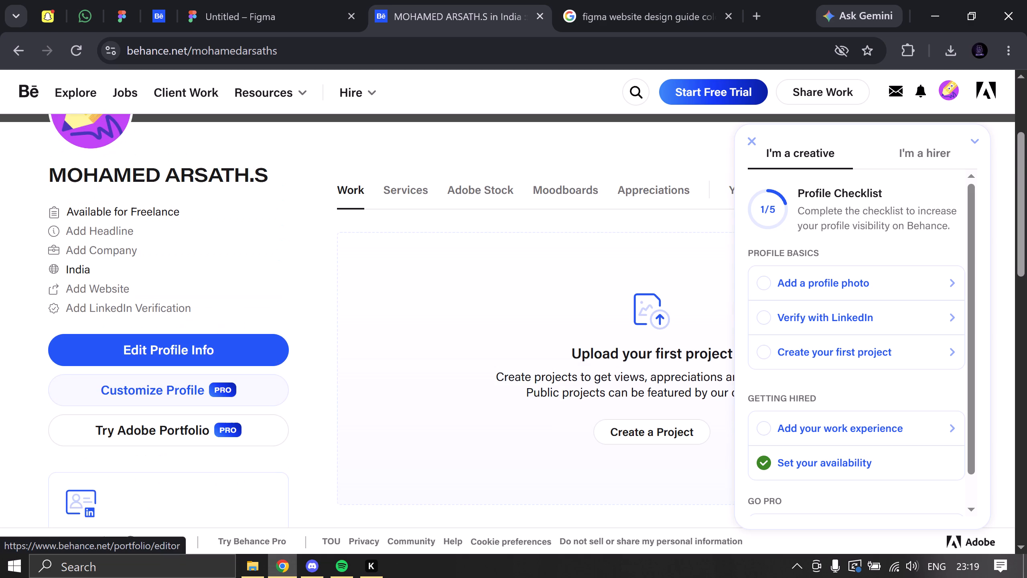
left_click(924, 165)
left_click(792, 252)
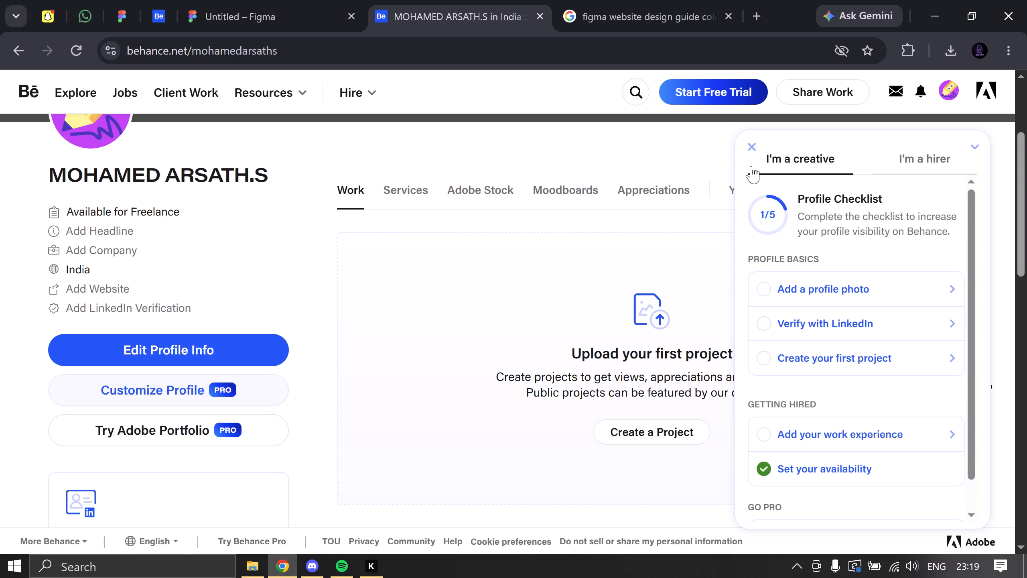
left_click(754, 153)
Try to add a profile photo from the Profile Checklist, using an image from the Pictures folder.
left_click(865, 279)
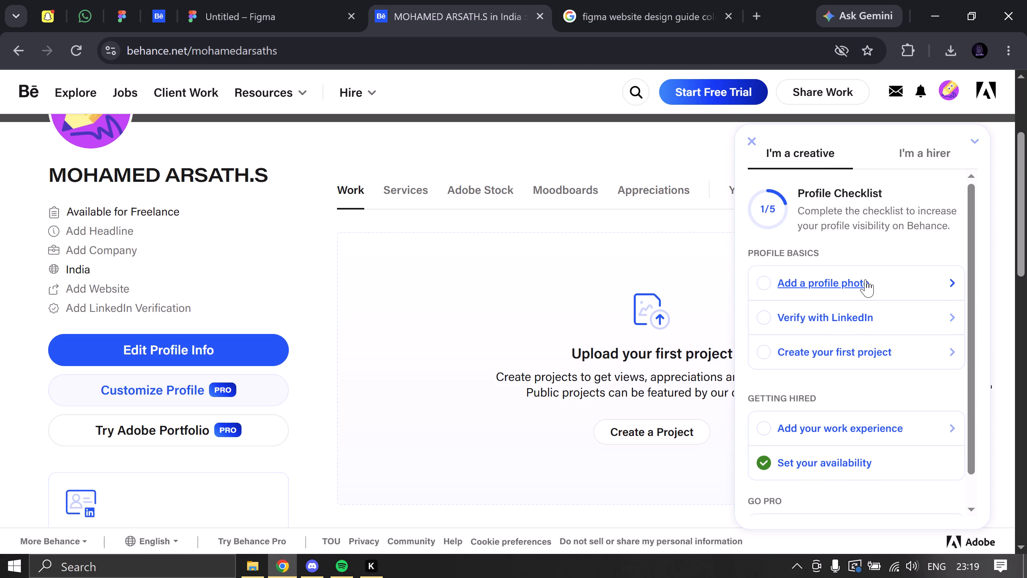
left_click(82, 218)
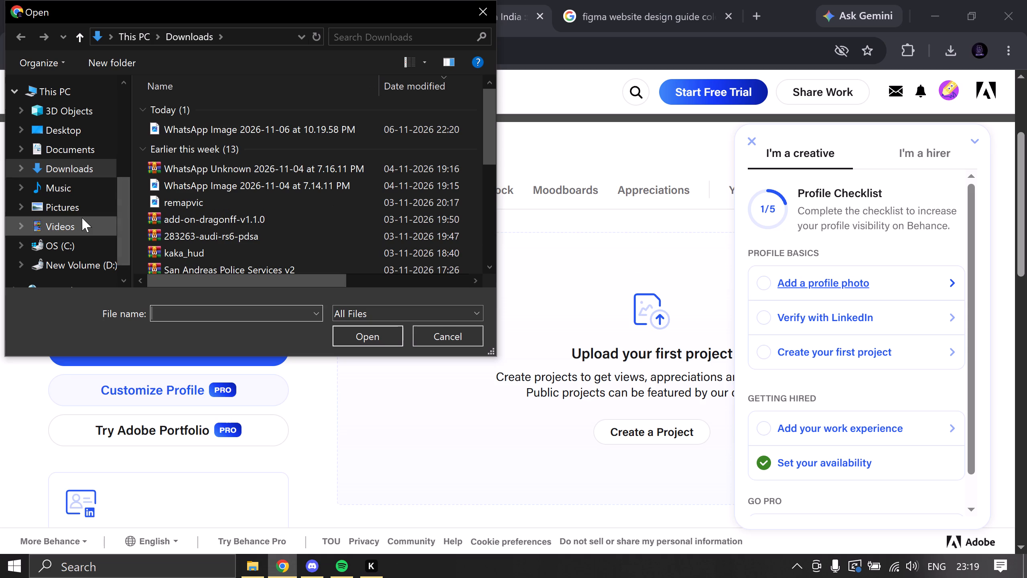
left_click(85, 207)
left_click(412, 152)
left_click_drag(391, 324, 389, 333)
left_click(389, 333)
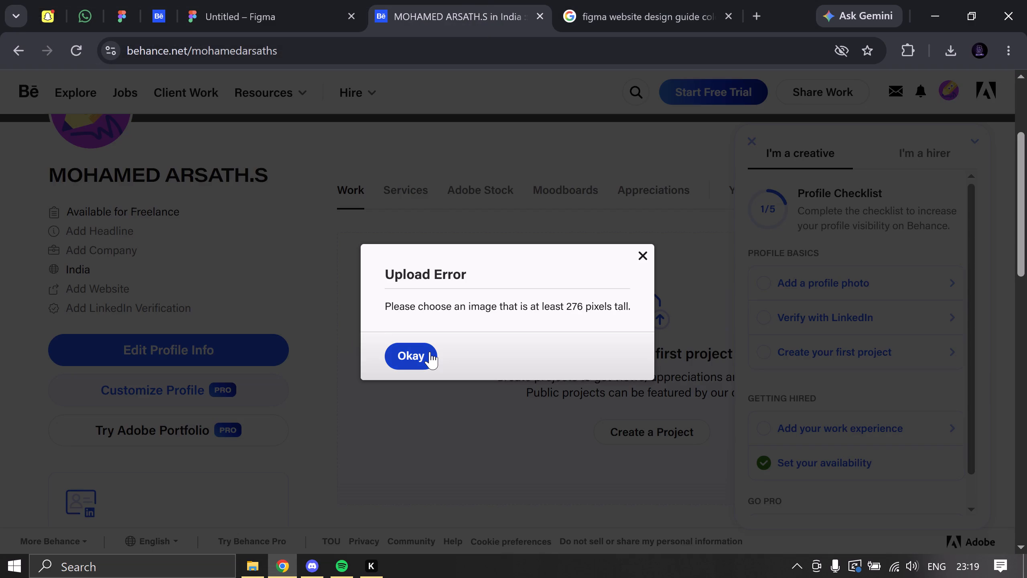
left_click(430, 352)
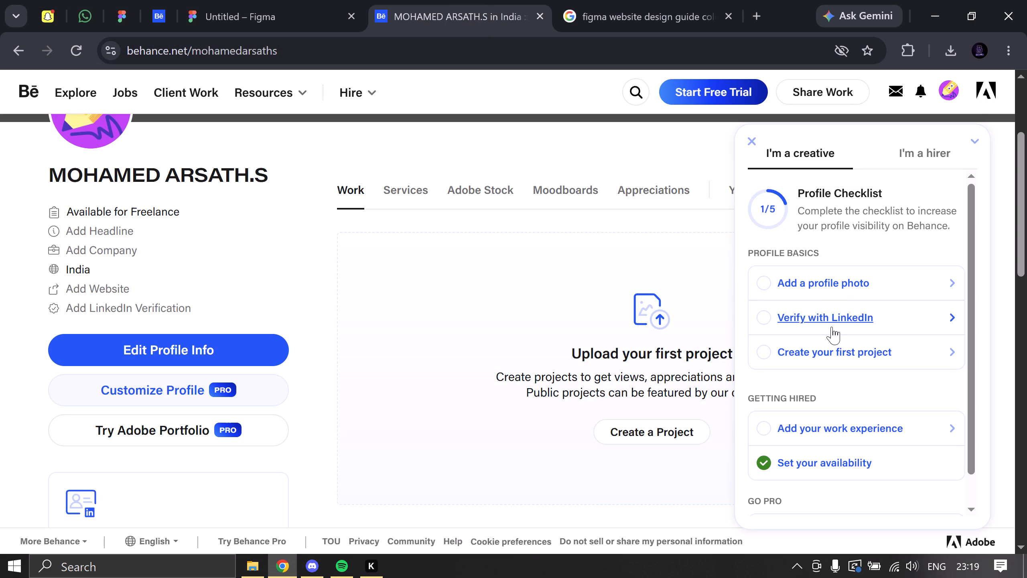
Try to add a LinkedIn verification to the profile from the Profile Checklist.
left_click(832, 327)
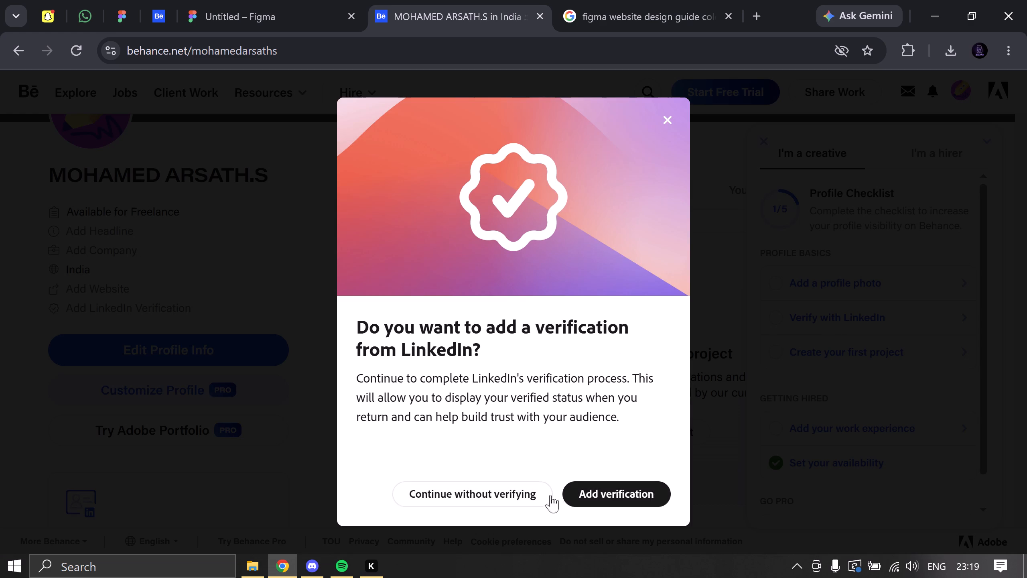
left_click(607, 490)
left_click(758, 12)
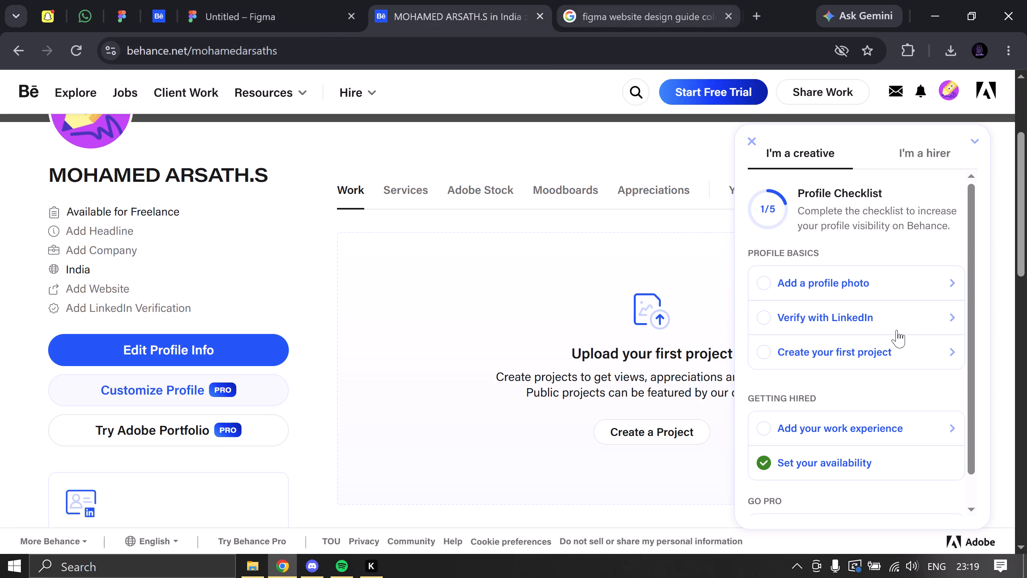
Switch to the Google results page and replace the query with a search for "PROTFOLI WEBSITE".
left_click(666, 11)
scroll(574, 245, "up", 8)
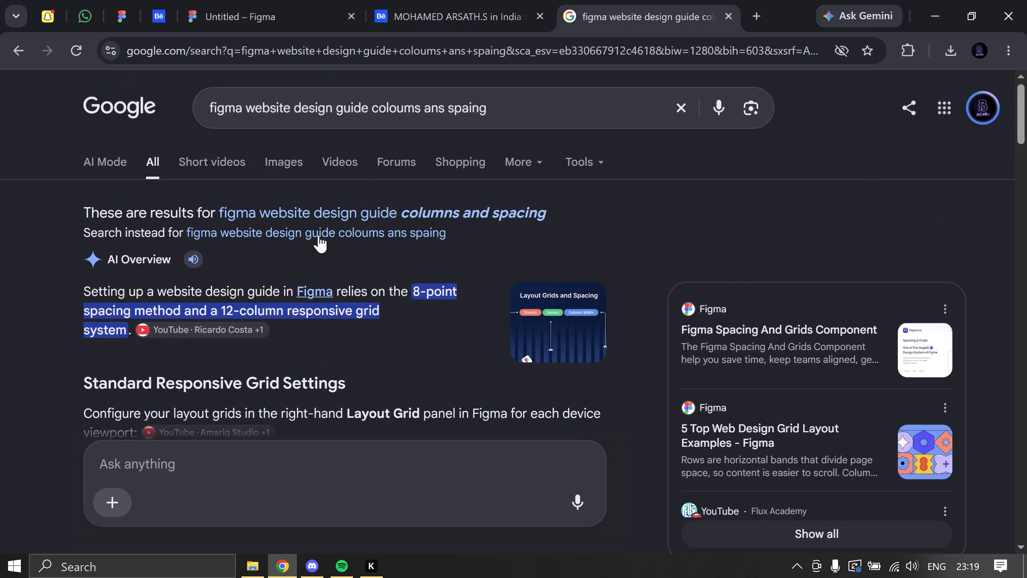
left_click(421, 121)
key("ctrl+a")
key("BackSpace")
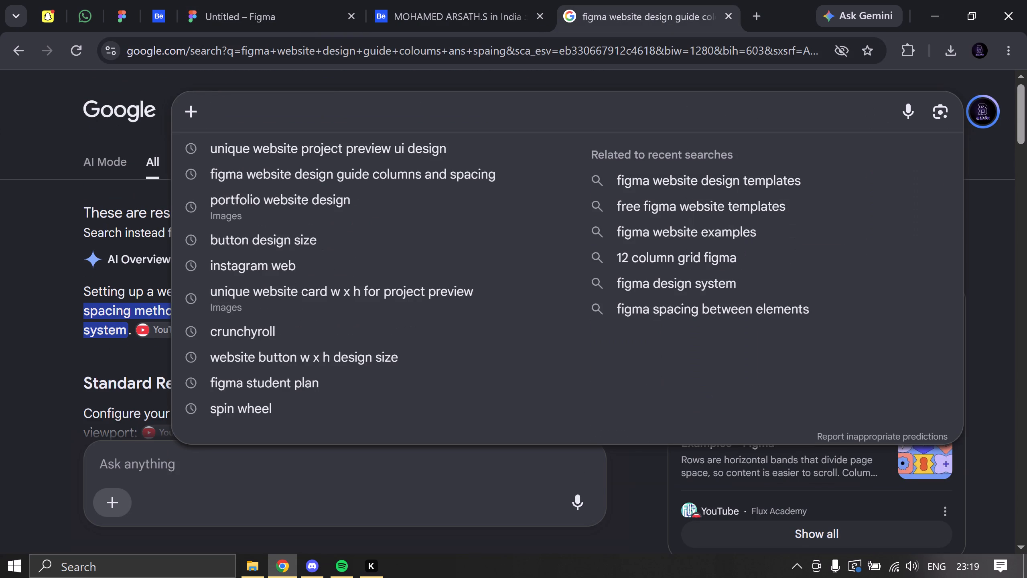
type("PROTFOLI")
key("space")
type("WEBSITE")
key("Return")
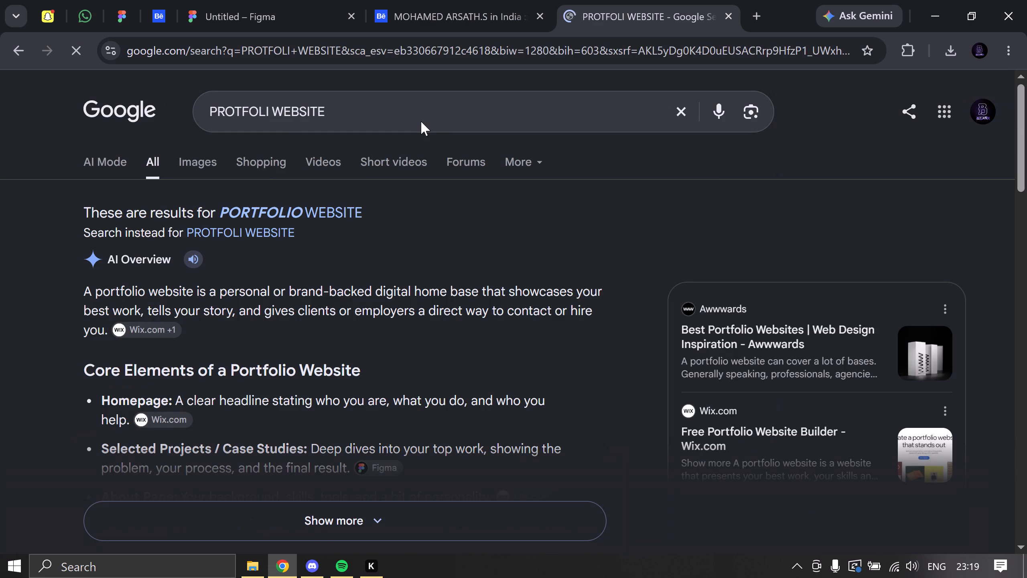
Refine the search to "PROTFOLI WEBSITE DESIGNE" and open the Awwwards "Best Portfolio Websites | Web Design Inspiration" result.
left_click(421, 121)
key("space")
type("F")
key("BackSpace")
type("DESIGNE")
key("Return")
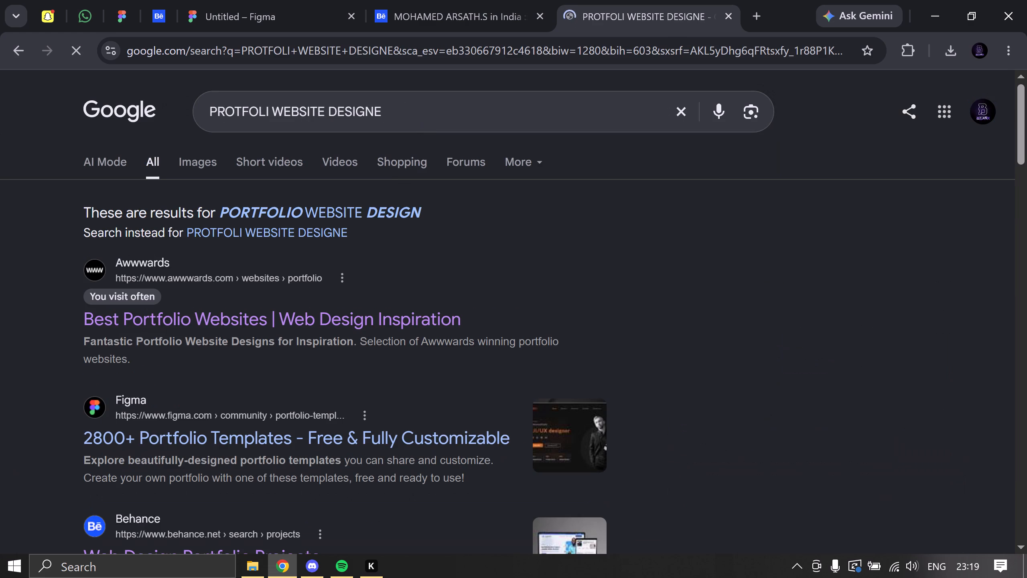
left_click(309, 328)
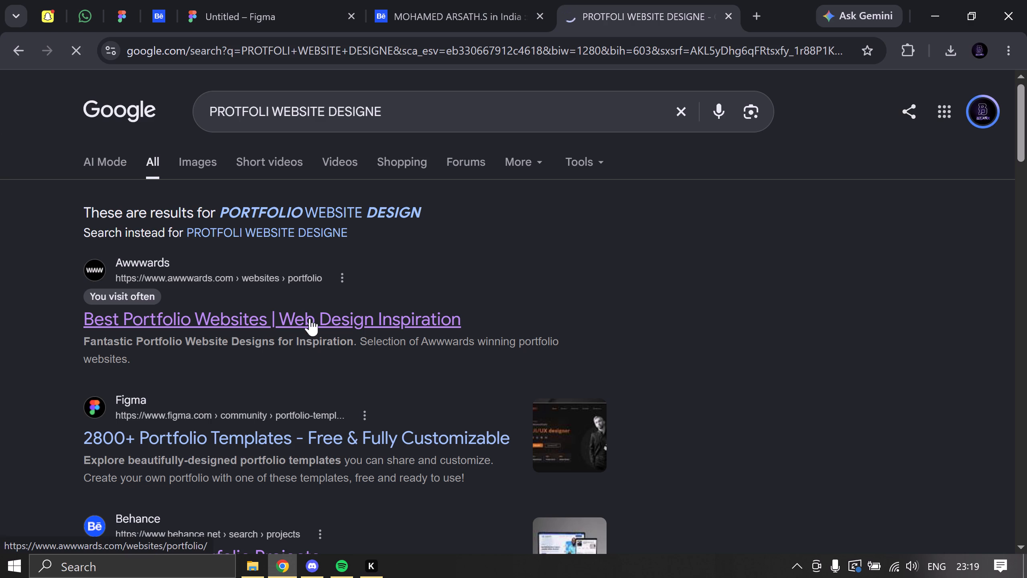
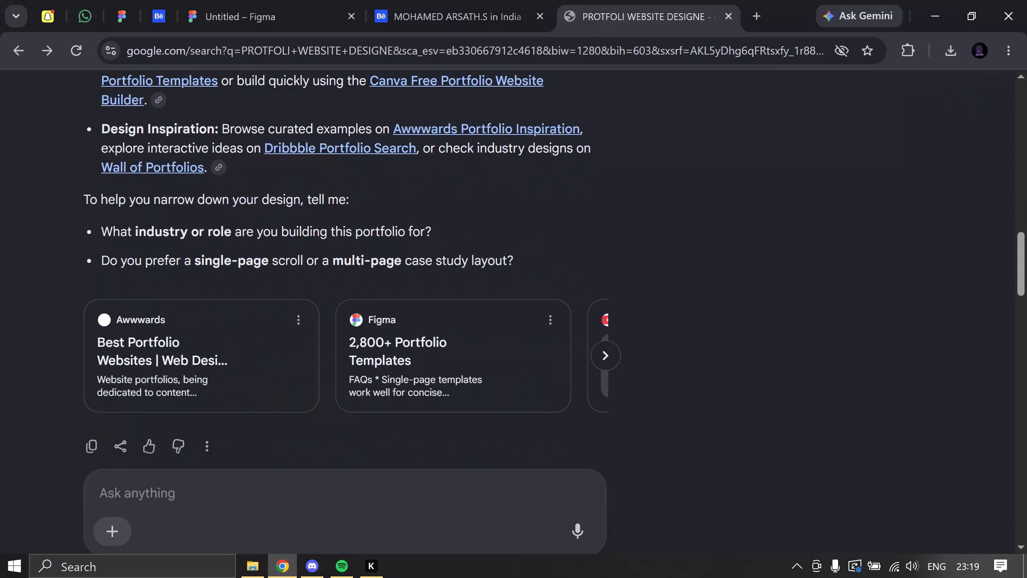
Find and open Figma's "23 Inspiring Portfolio Website Examples & Tips" article from the search results.
scroll(279, 267, "down", 8)
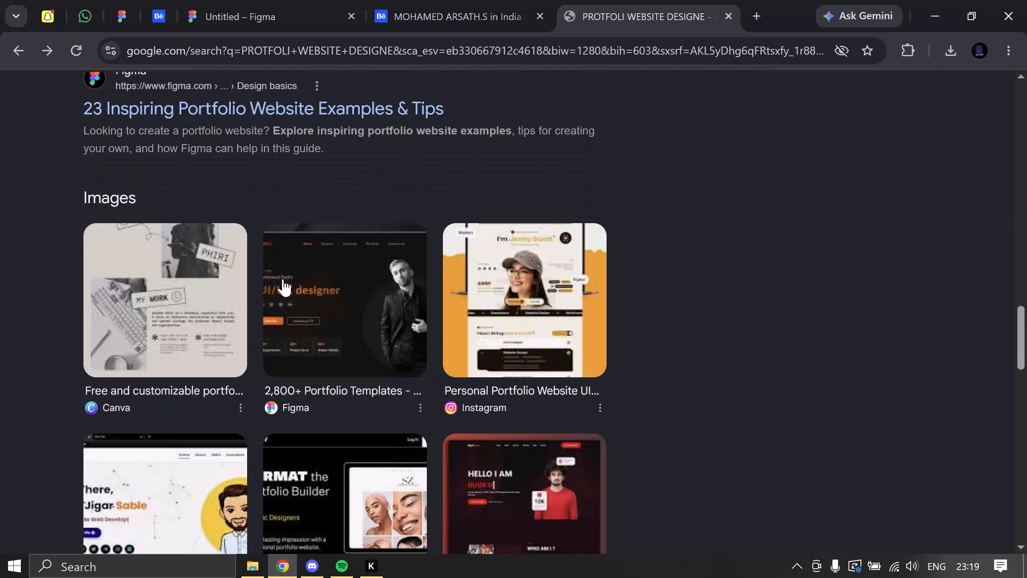
scroll(283, 279, "up", 3)
left_click(288, 269)
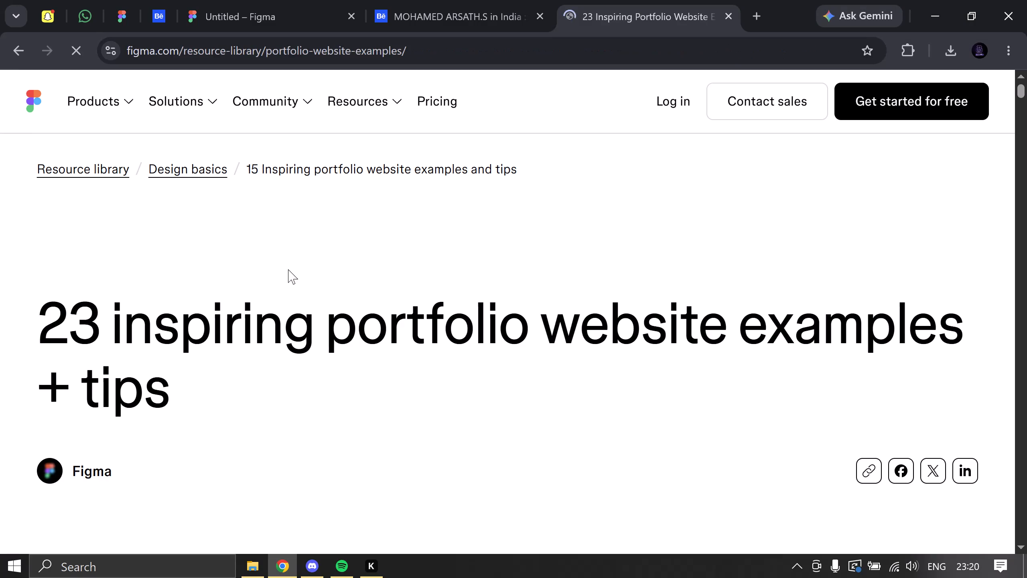
Examine the portfolio website examples in the article, concentrating on the layout of the dark Example 3 design.
scroll(288, 269, "down", 9)
scroll(319, 292, "down", 11)
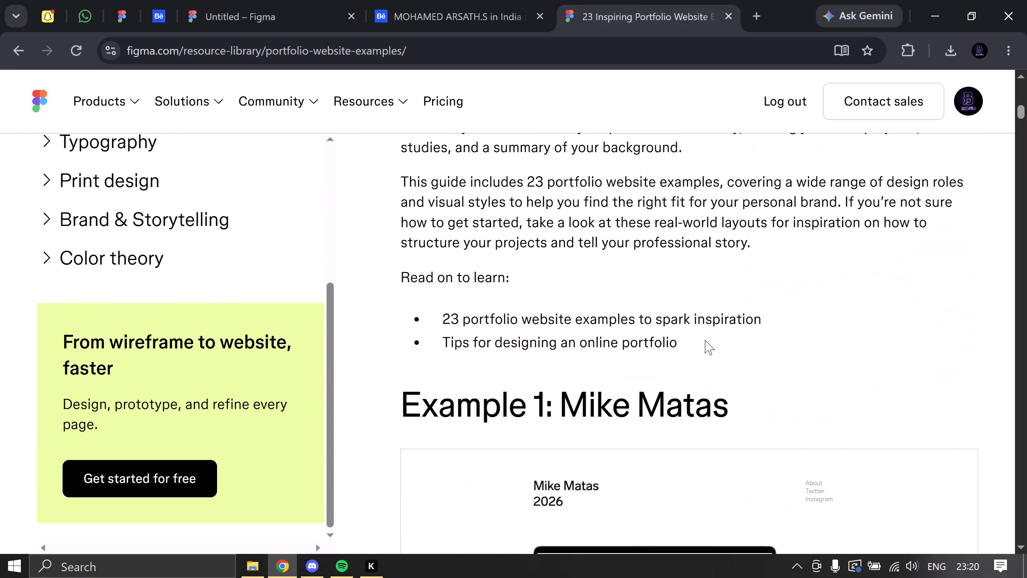
scroll(705, 340, "down", 2)
scroll(672, 361, "down", 16)
scroll(653, 390, "down", 4)
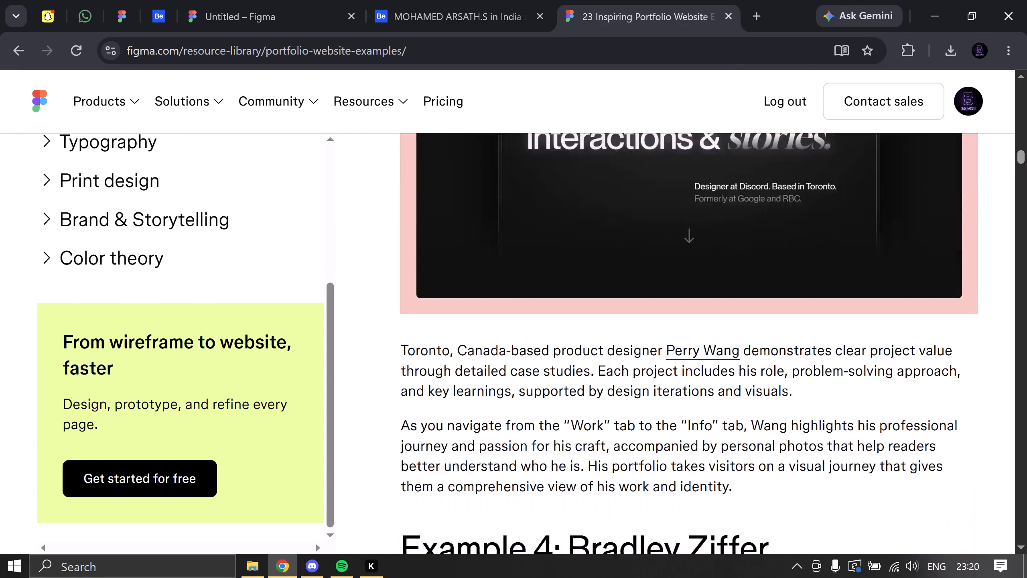
scroll(653, 391, "down", 4)
scroll(653, 391, "up", 7)
scroll(653, 391, "down", 4)
scroll(653, 391, "up", 2)
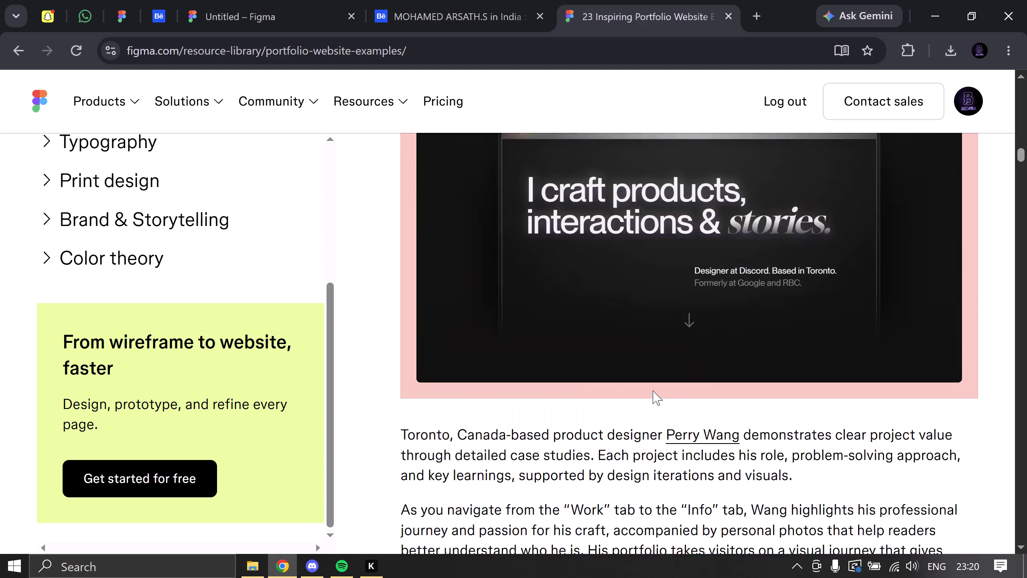
scroll(653, 391, "up", 2)
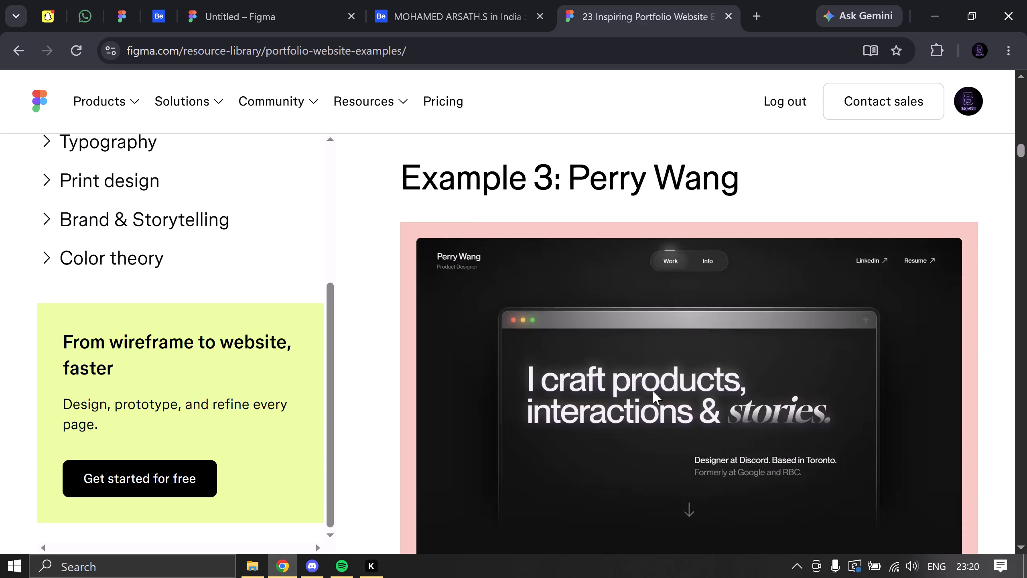
scroll(653, 391, "down", 2)
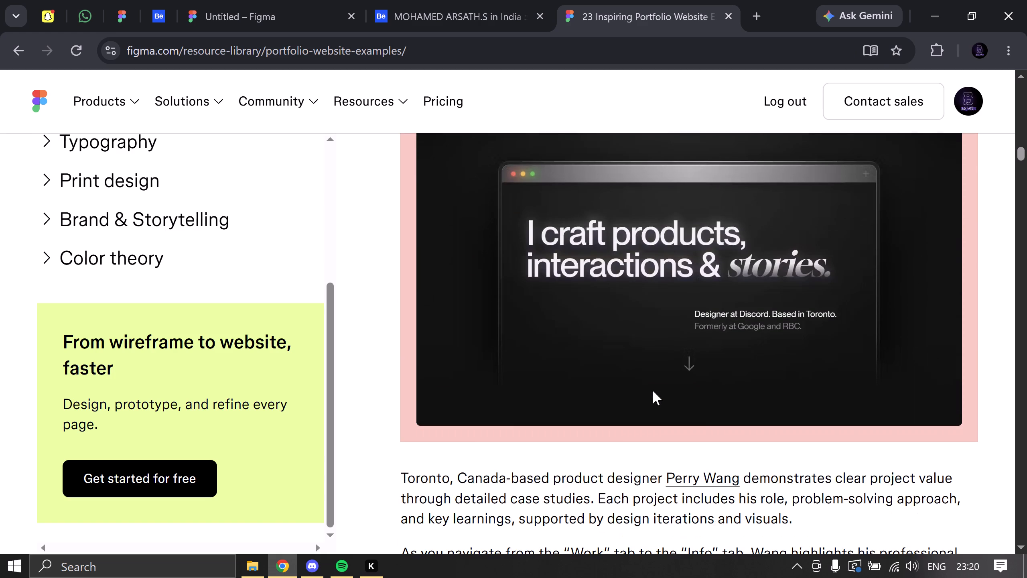
scroll(653, 391, "up", 3)
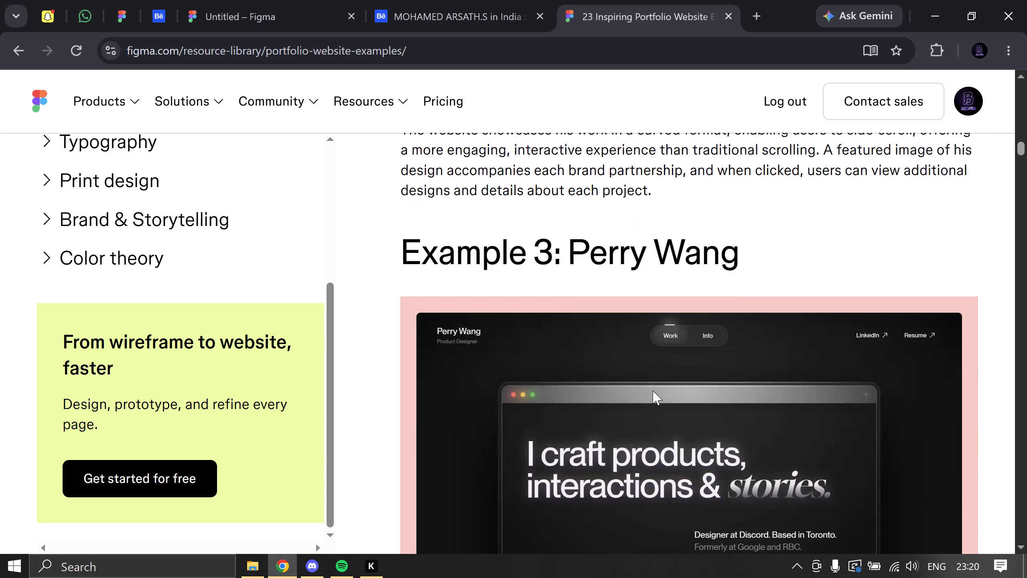
scroll(653, 391, "down", 7)
scroll(653, 391, "up", 5)
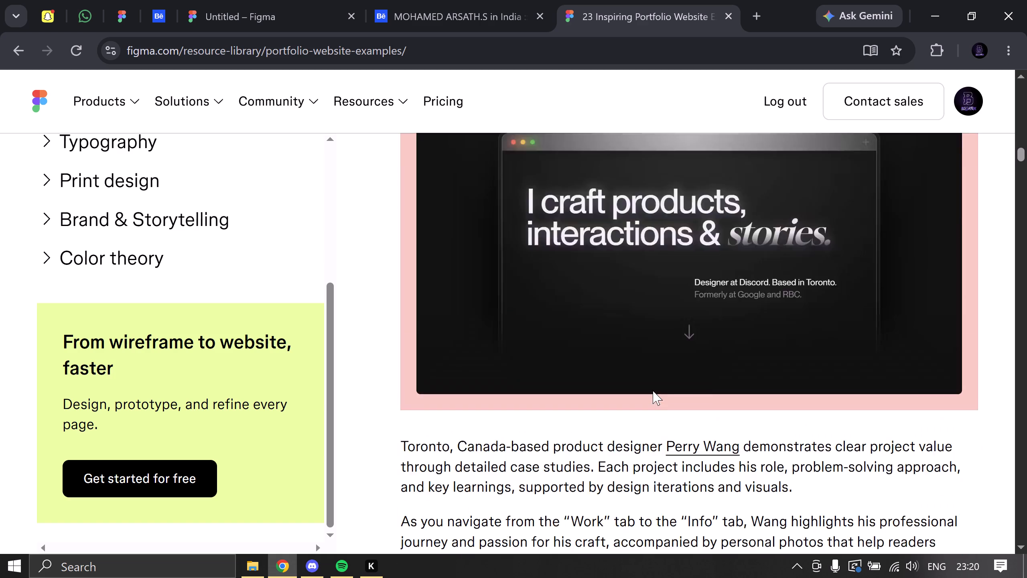
scroll(653, 391, "up", 4)
scroll(653, 391, "down", 4)
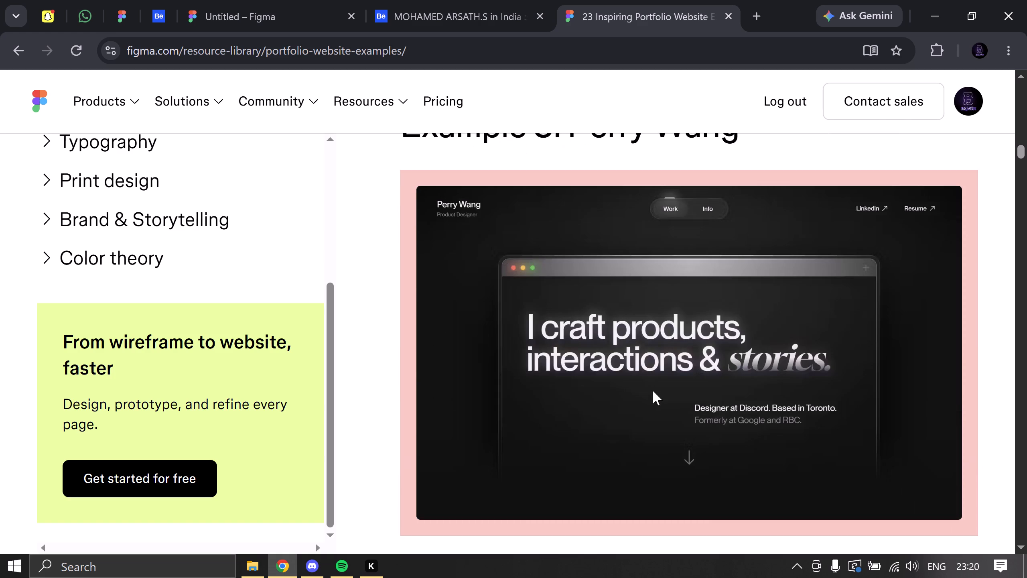
scroll(655, 422, "down", 4)
scroll(670, 389, "down", 2)
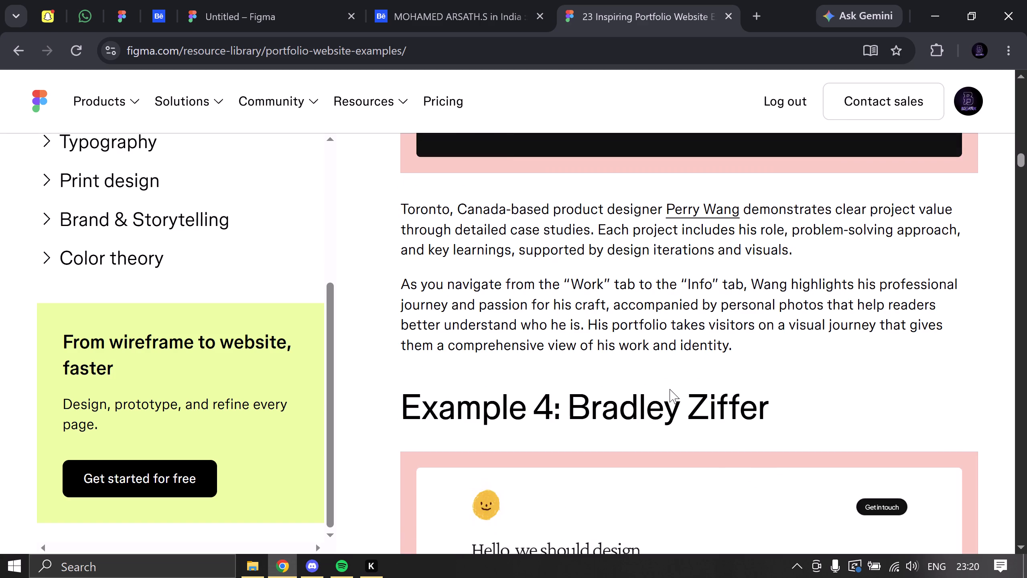
scroll(670, 389, "down", 13)
scroll(669, 396, "up", 12)
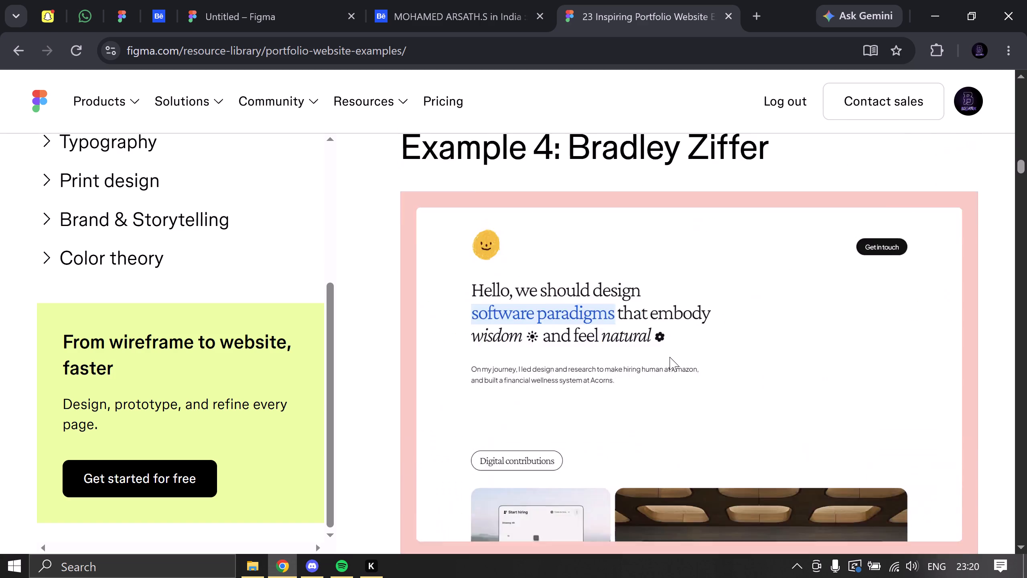
scroll(670, 357, "up", 8)
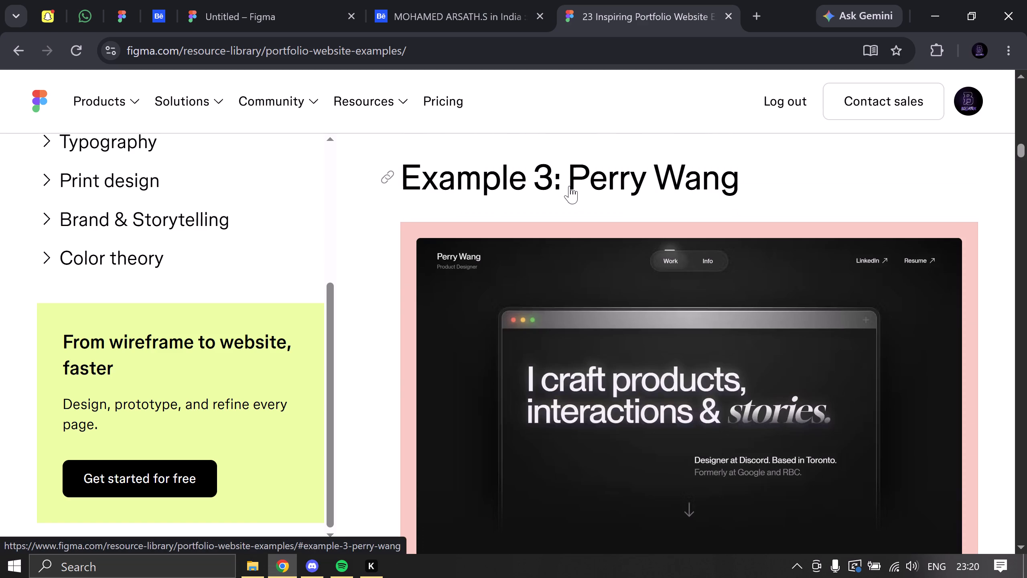
scroll(569, 186, "down", 1)
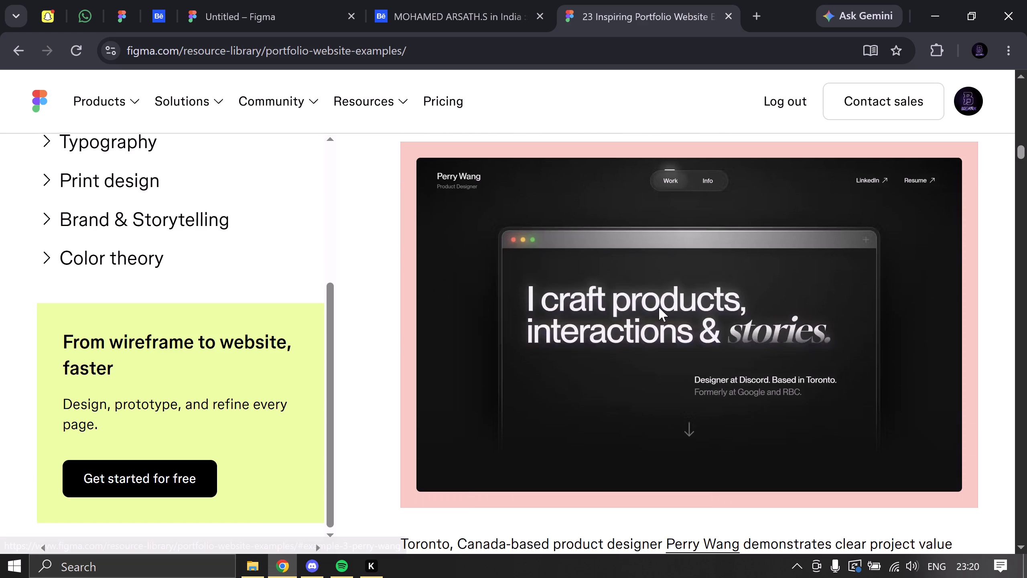
Switch to the Untitled Figma design file containing the ABOUT and PROJECT frames.
left_click(483, 0)
left_click(296, 0)
scroll(477, 403, "up", 3)
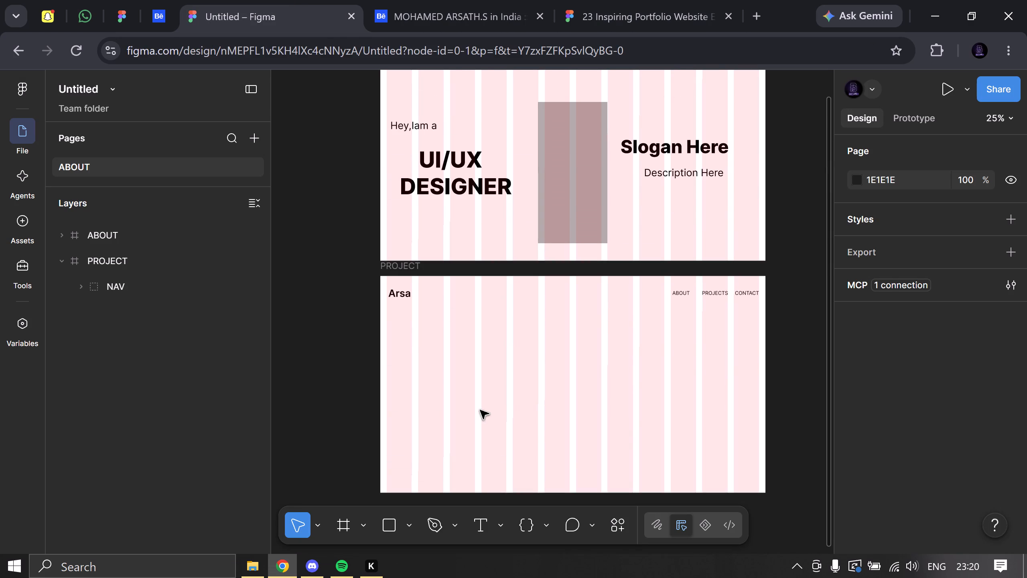
left_click(747, 339)
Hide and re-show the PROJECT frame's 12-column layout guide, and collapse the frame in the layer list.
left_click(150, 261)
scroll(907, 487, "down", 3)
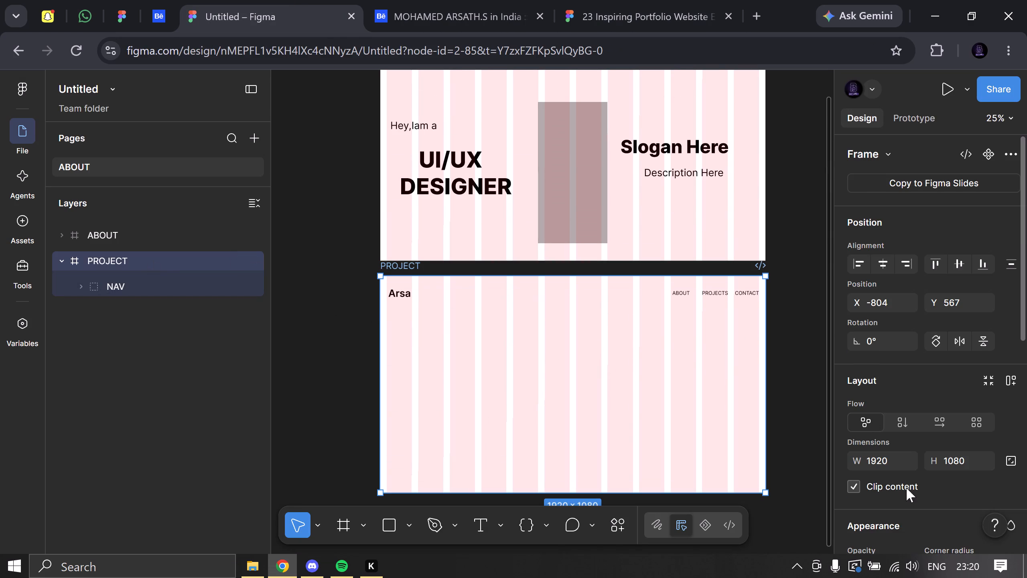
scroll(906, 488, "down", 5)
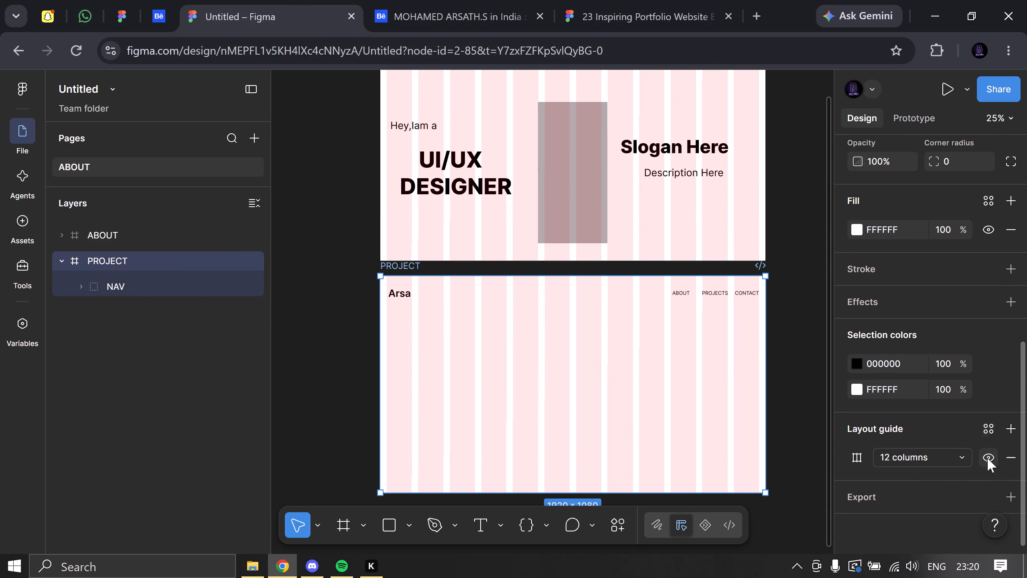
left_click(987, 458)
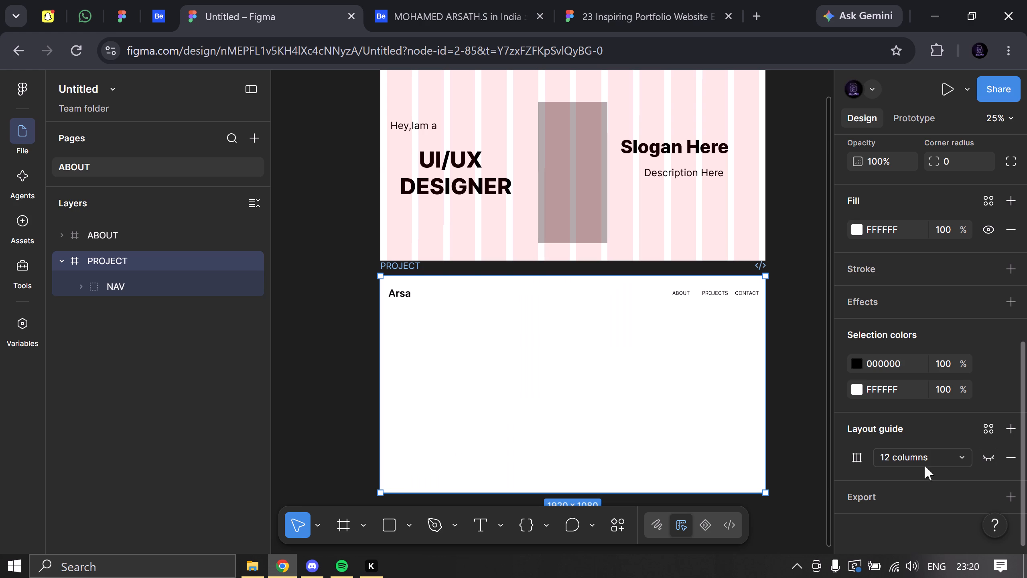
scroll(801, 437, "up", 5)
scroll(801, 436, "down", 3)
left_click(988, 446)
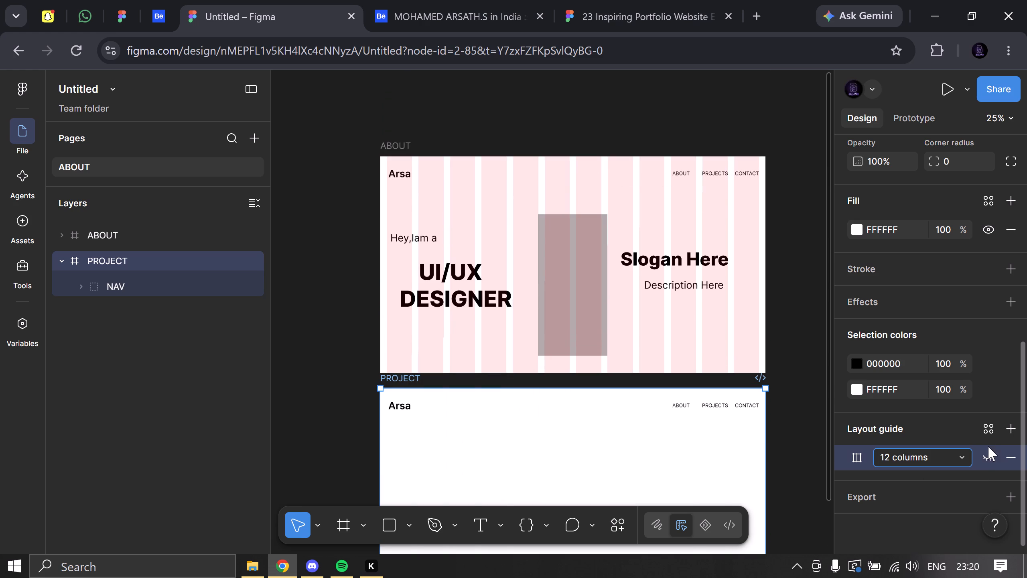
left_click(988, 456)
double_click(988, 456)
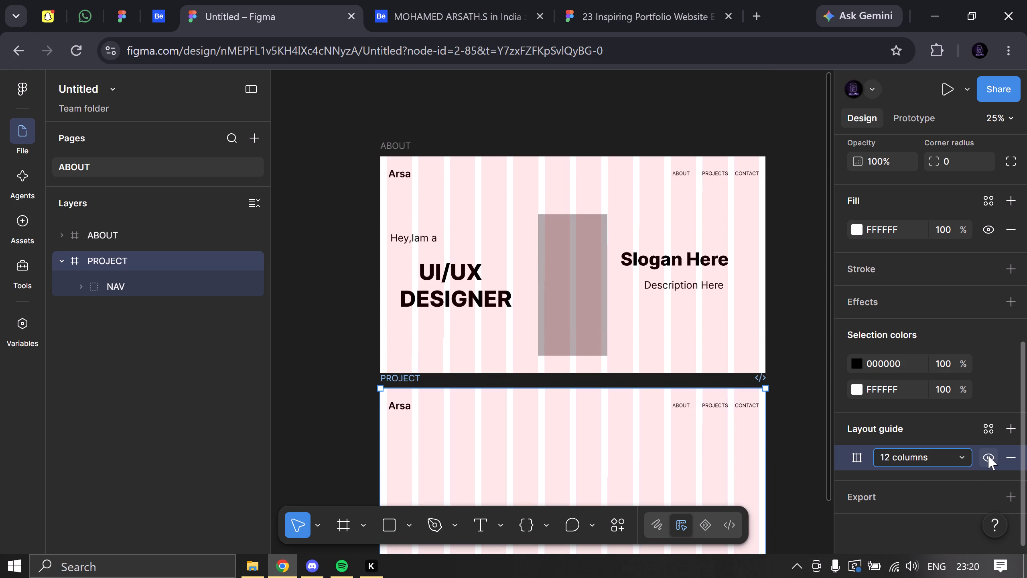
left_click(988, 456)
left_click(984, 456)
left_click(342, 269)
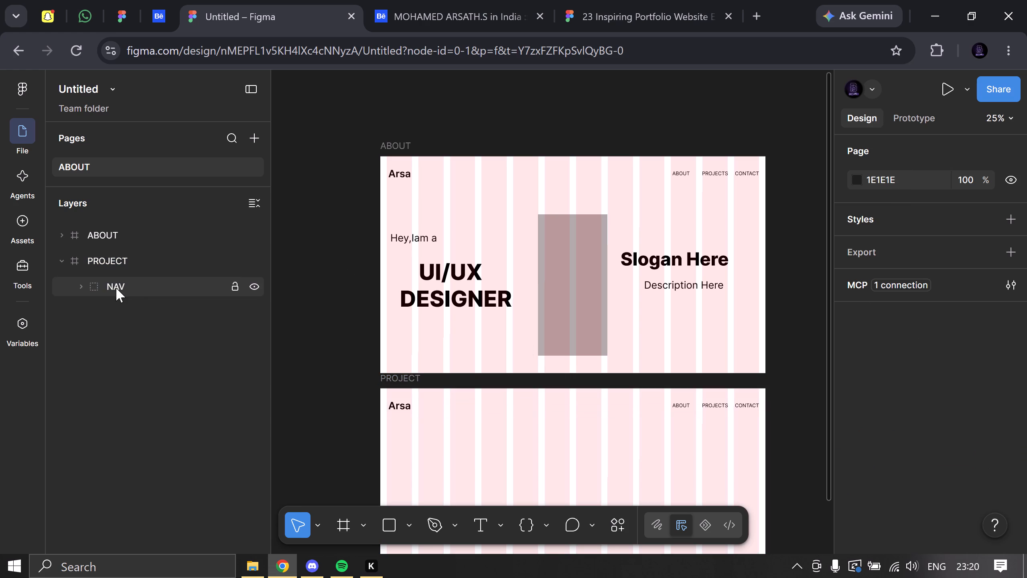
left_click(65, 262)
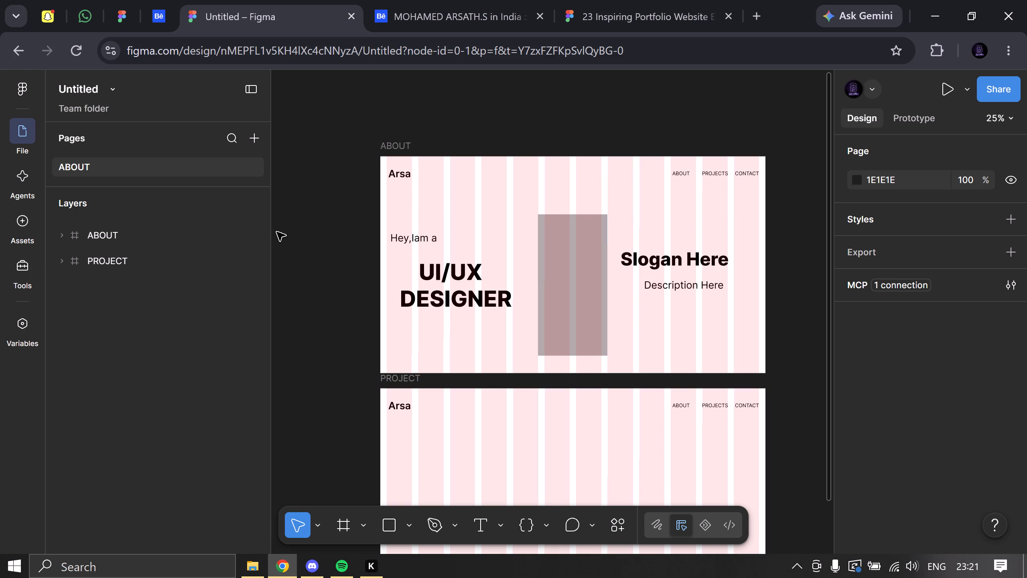
Move the "Slogan Here" heading in the ABOUT frame to about X 1224, Y 488, and centre "Description Here" beneath it.
left_click_drag(680, 259, 686, 266)
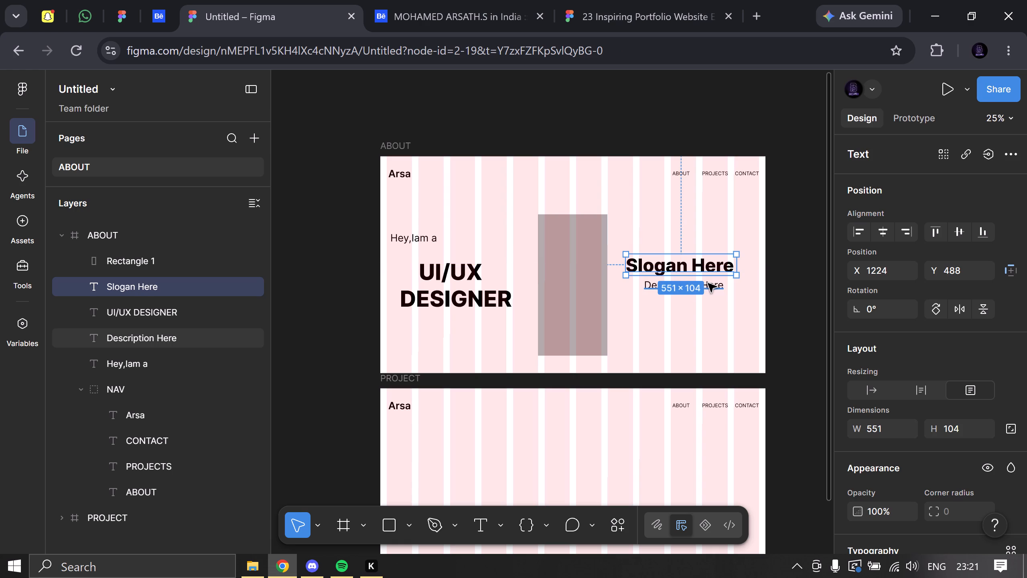
left_click_drag(708, 283, 704, 284)
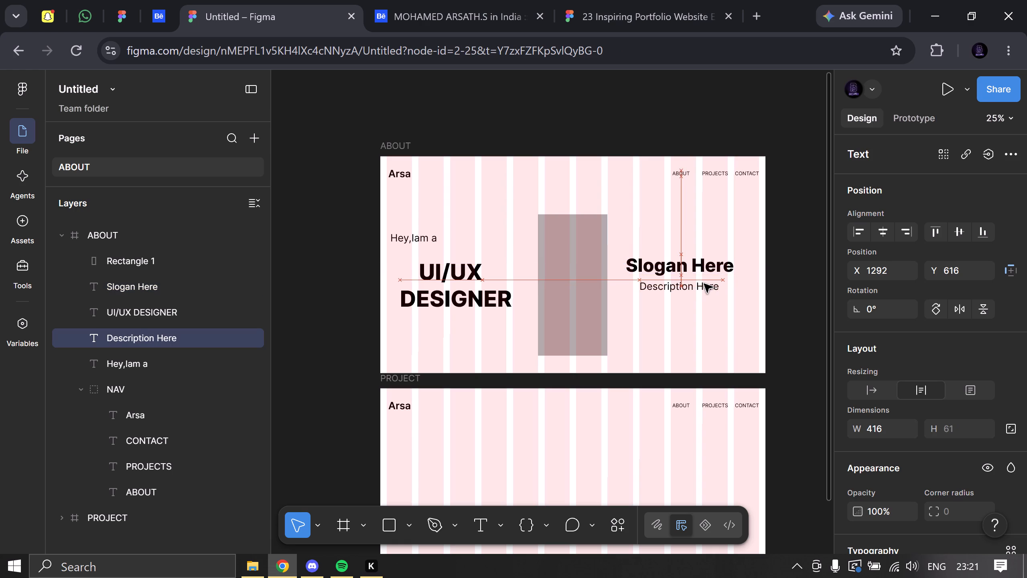
left_click_drag(704, 284, 705, 285)
Nudge the "Hey,Iam a" text in the ABOUT frame so it lines up with the first column's left edge.
left_click_drag(409, 240, 406, 240)
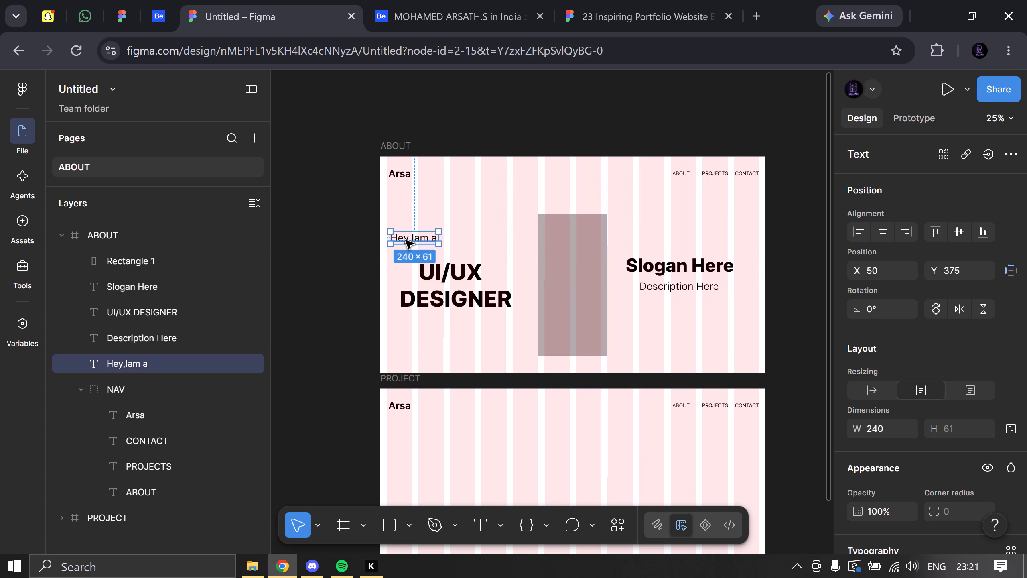
left_click_drag(406, 240, 404, 240)
left_click(313, 303)
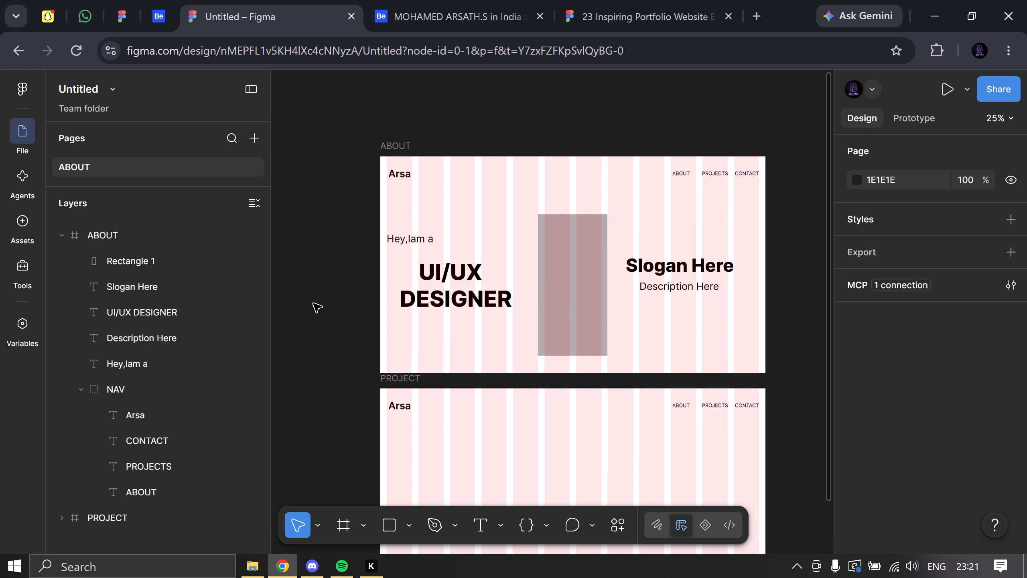
Resize the ABOUT frame's central rectangle to 282 × 724 so its sides align with the two middle grid columns.
left_click(538, 271)
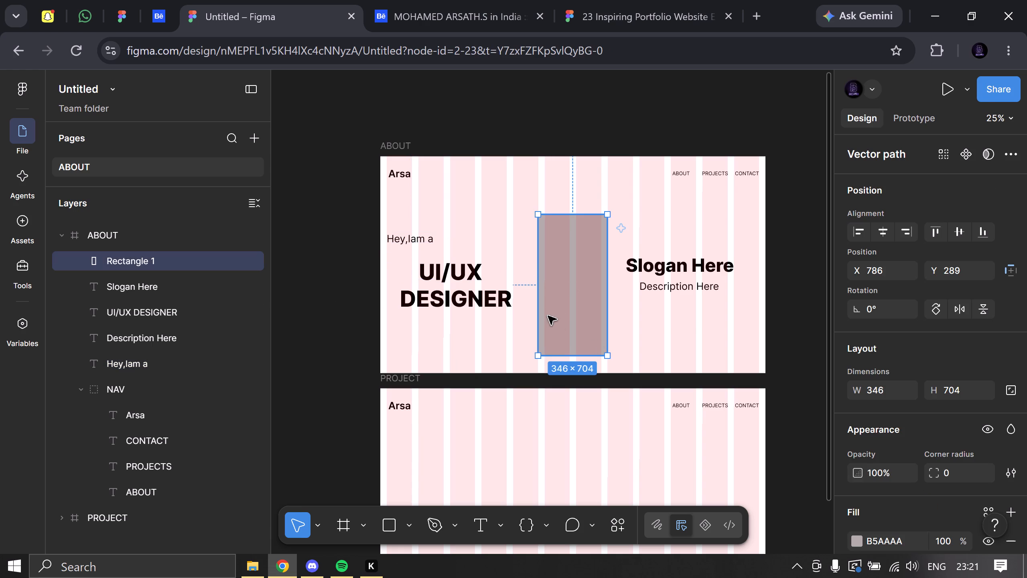
left_click_drag(543, 295, 548, 296)
left_click_drag(603, 287, 598, 285)
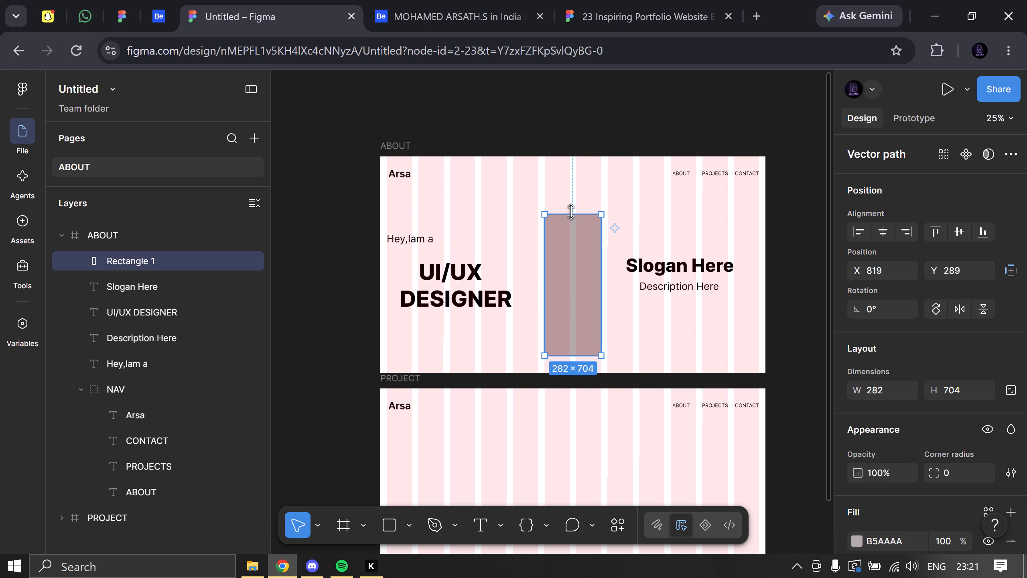
left_click_drag(571, 212, 568, 210)
left_click(783, 274)
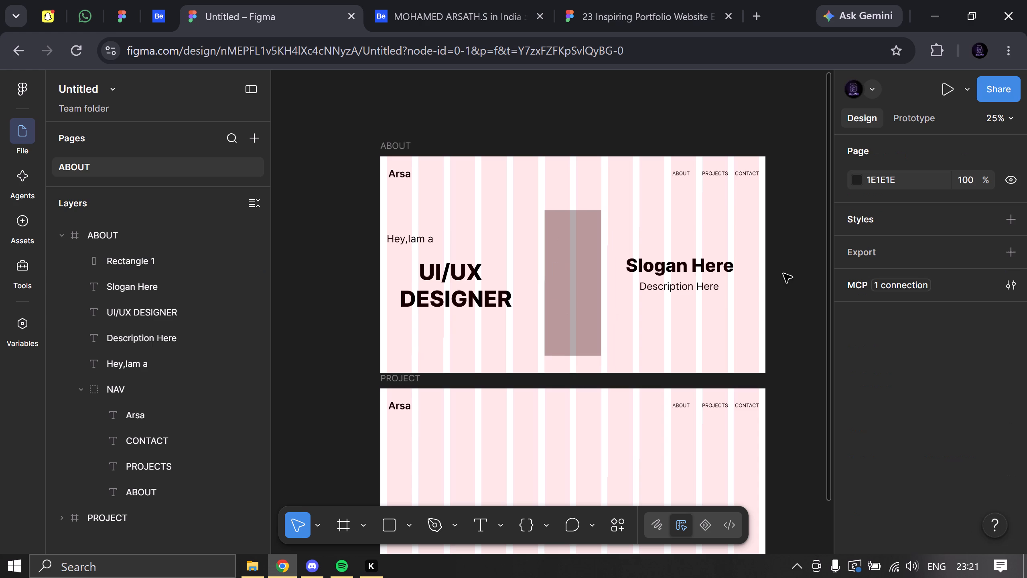
scroll(783, 273, "down", 1)
left_click(493, 244)
left_click(584, 237)
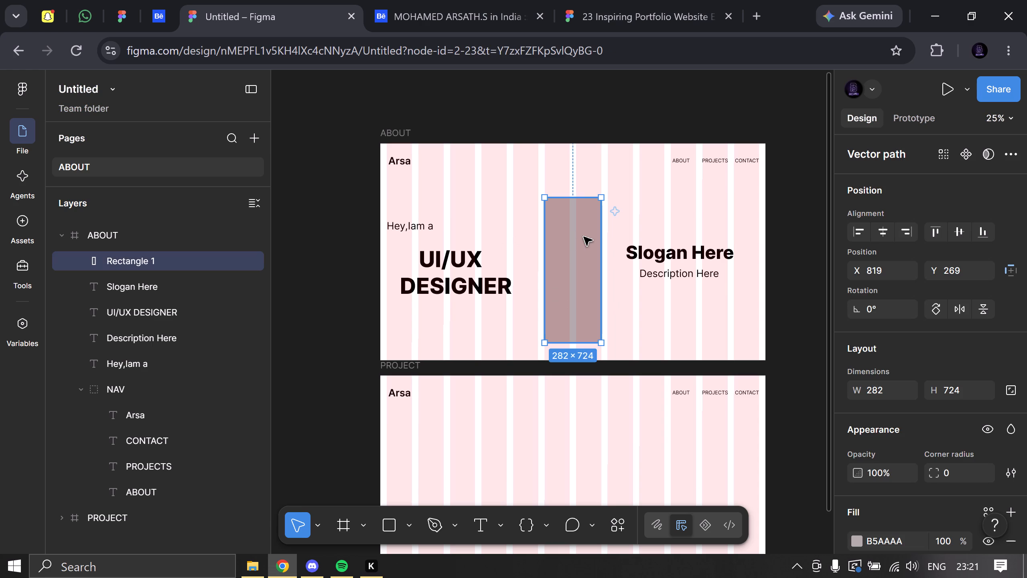
left_click(812, 283)
Nudge the "ABOUT" navigation link in the ABOUT frame horizontally toward "PROJECTS" to X 1466.
scroll(812, 283, "down", 4)
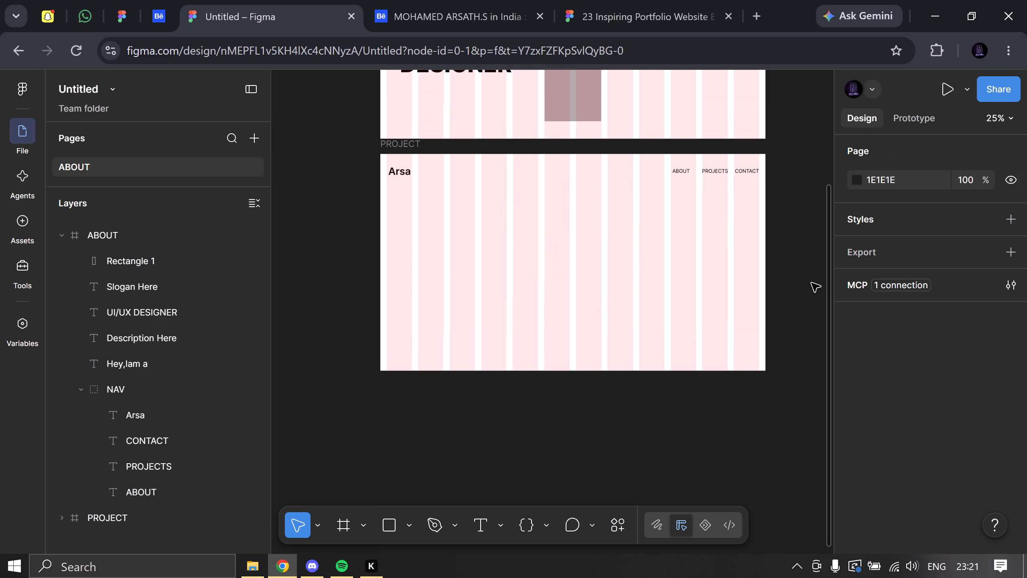
scroll(812, 275, "up", 5)
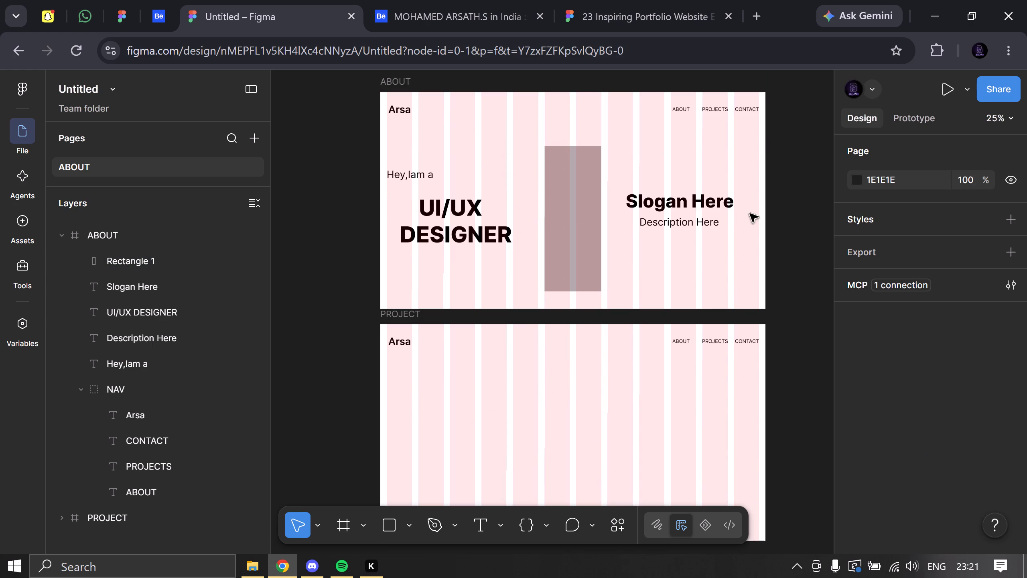
double_click(679, 111)
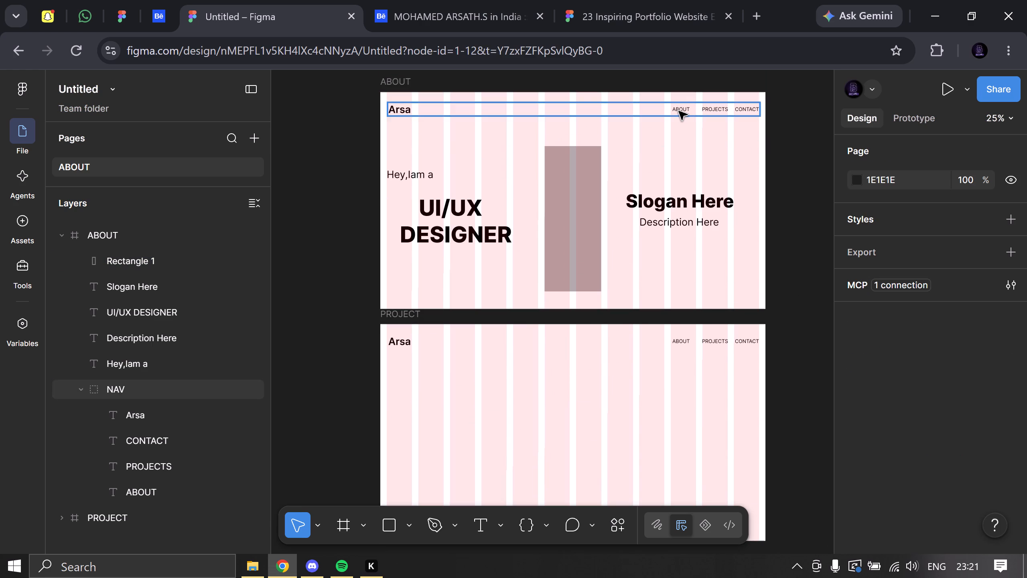
key("Right")
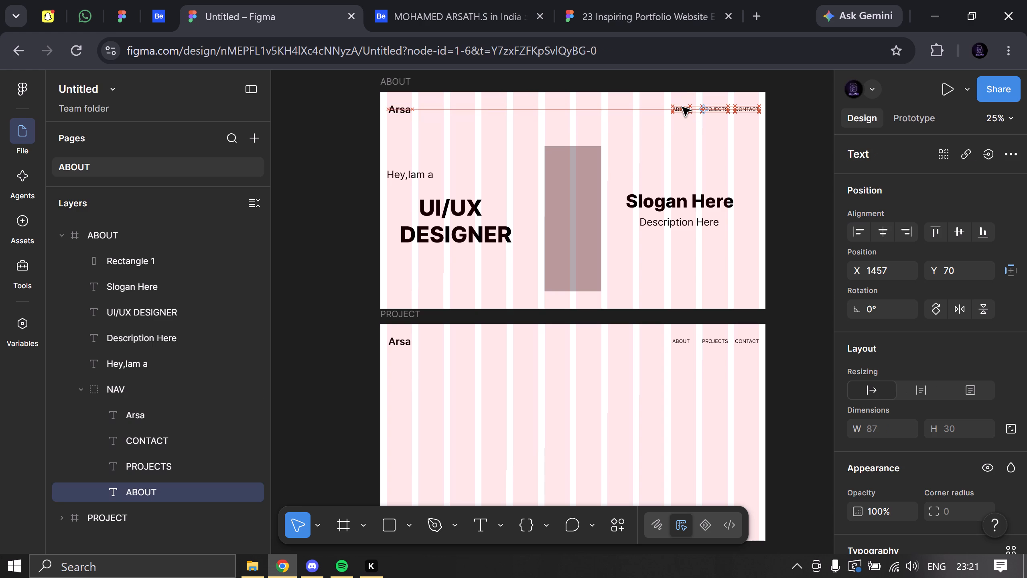
key("Right")
key("Right")
key("Right")
key("Right")
key("Right")
key("Right")
key("Right")
key("Right")
key("Right")
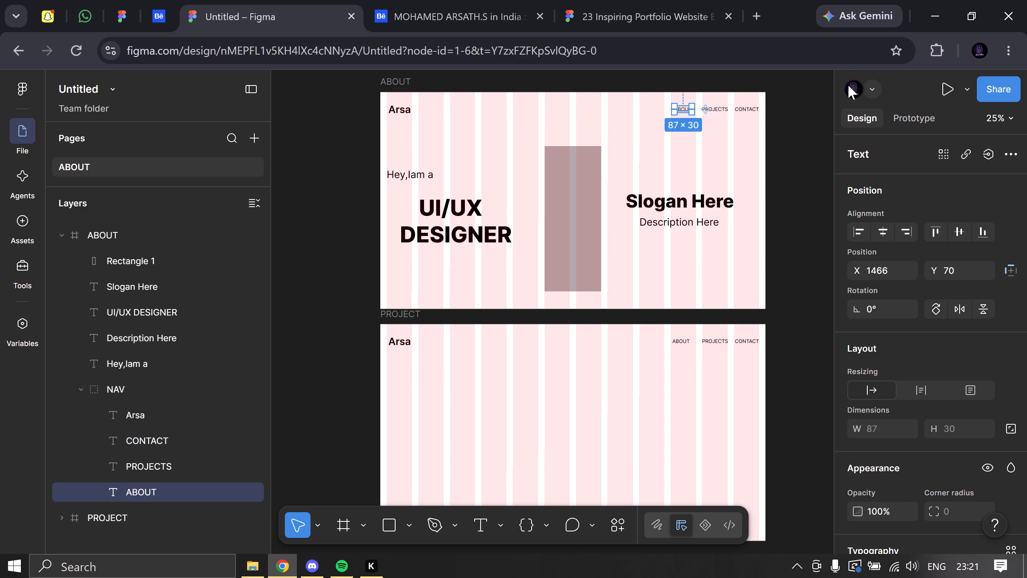
left_click(814, 121)
Nudge the "ABOUT" navigation link in the PROJECT frame to X 1466, matching the ABOUT frame's link.
double_click(676, 344)
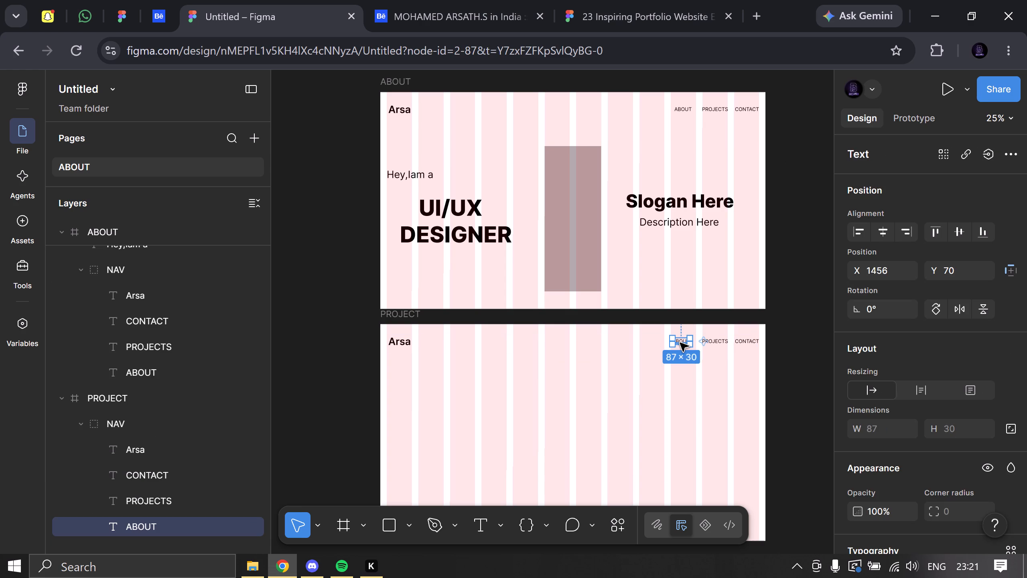
key("Right")
key("Right")
key("Right")
key("Right")
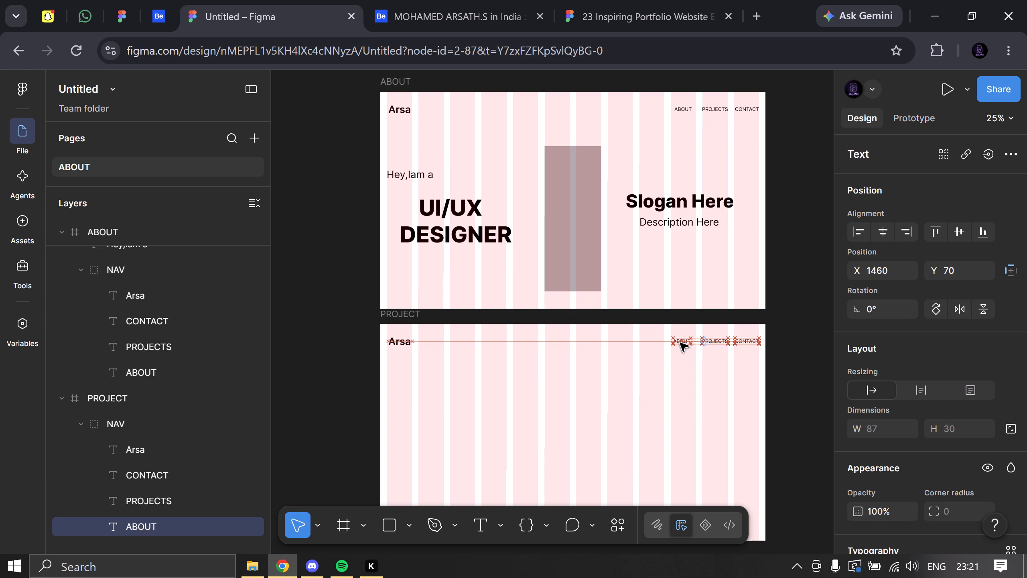
key("Right")
key("Right")
key("Right")
key("Right")
key("Right")
key("Right")
left_click(828, 298)
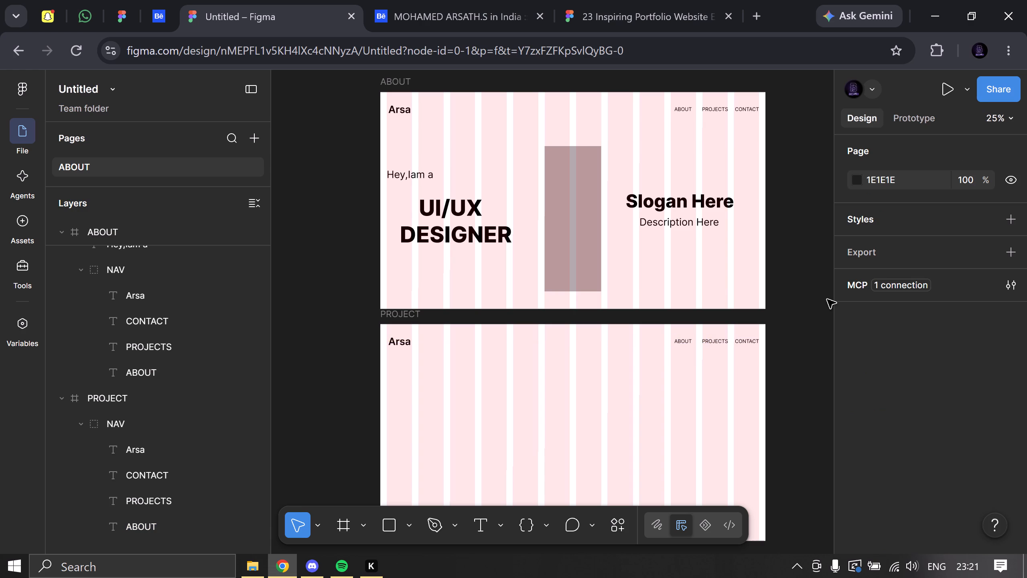
Nudge the ABOUT frame's "ABOUT" navigation link further toward "PROJECTS" to X 1471.
double_click(679, 109)
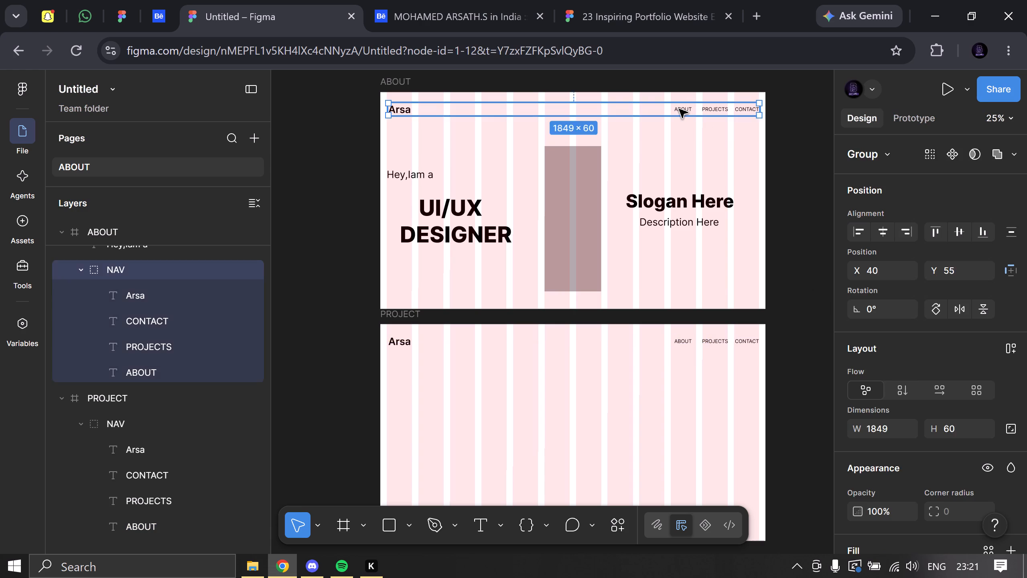
key("Right")
key("Right")
key("Right")
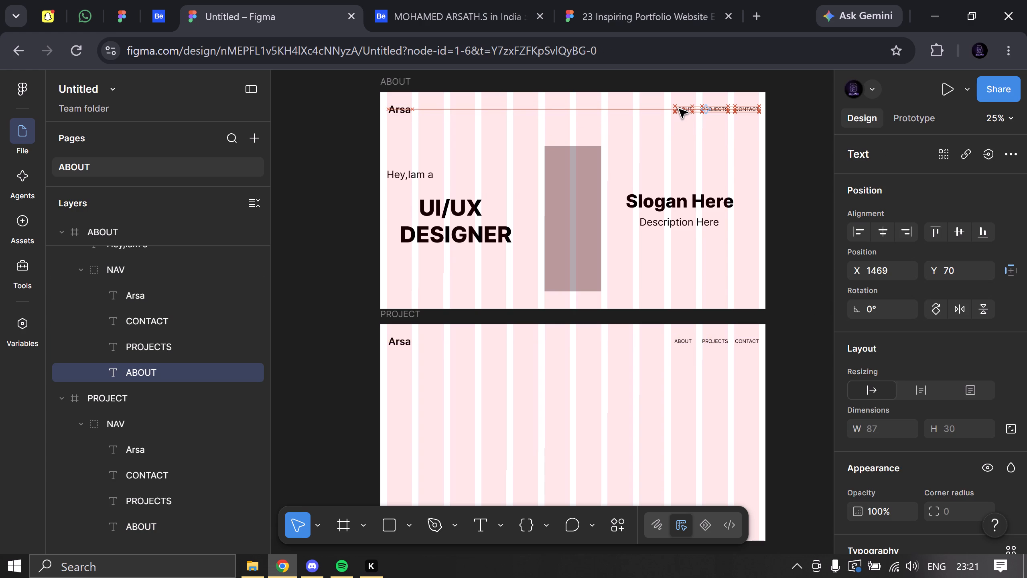
key("Right")
key("Right")
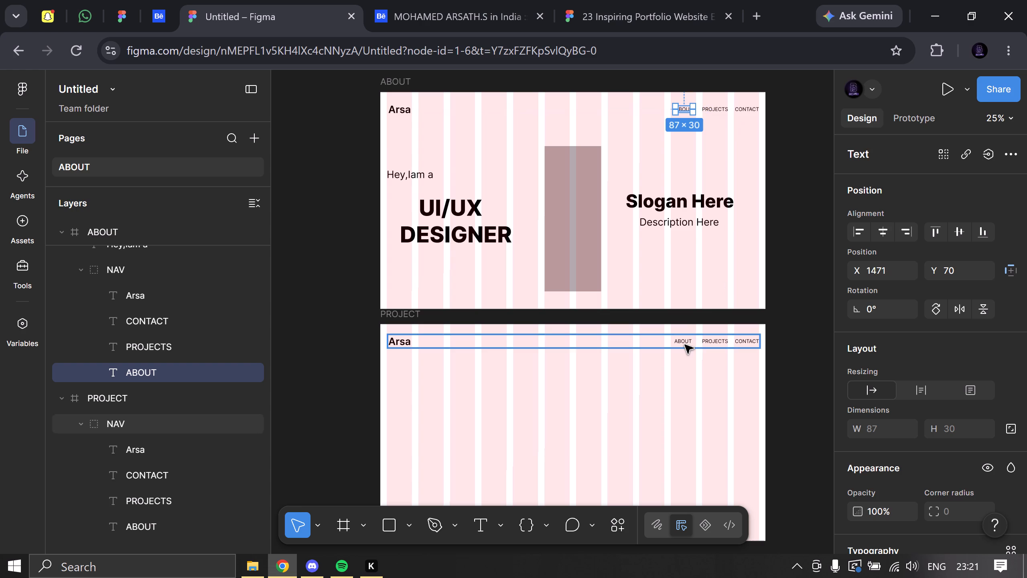
Nudge the PROJECT frame's "ABOUT" navigation link to X 1471 so both navigation bars match.
double_click(685, 345)
key("Right")
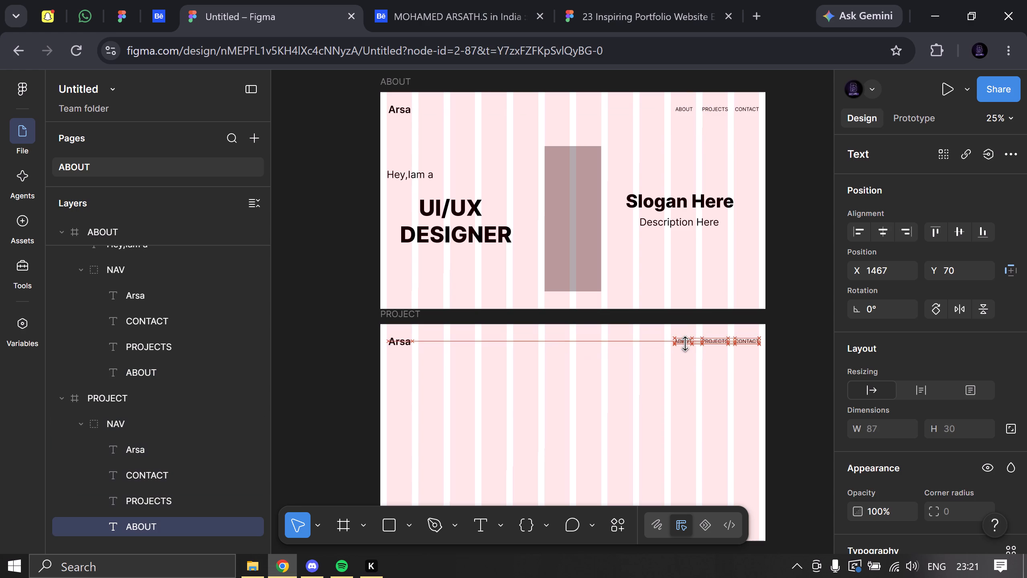
key("Right")
key("Right")
key("Right")
key("Right")
left_click(779, 239)
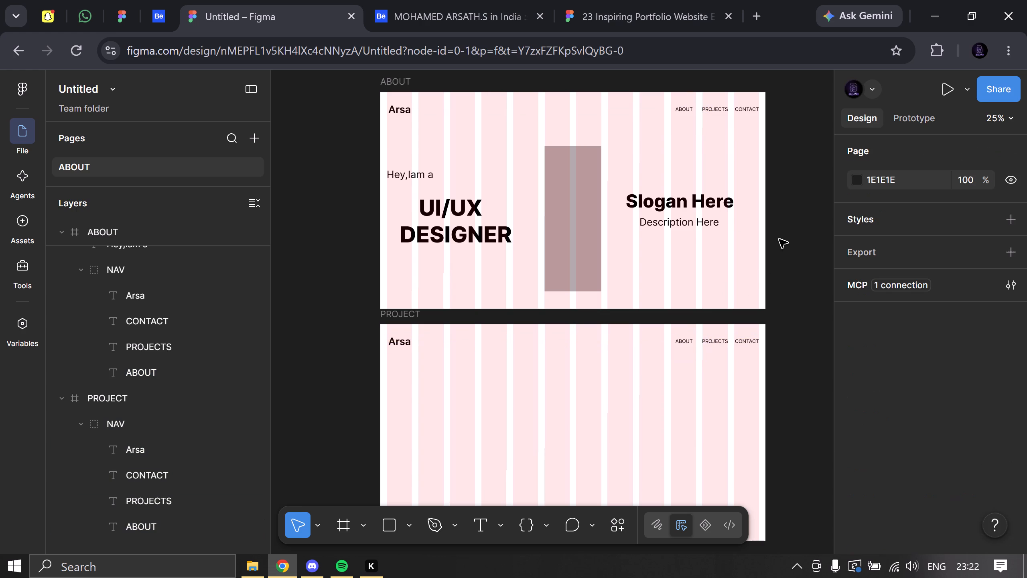
Select the ABOUT frame's NAV group and collapse it in the layer list.
scroll(779, 239, "down", 2)
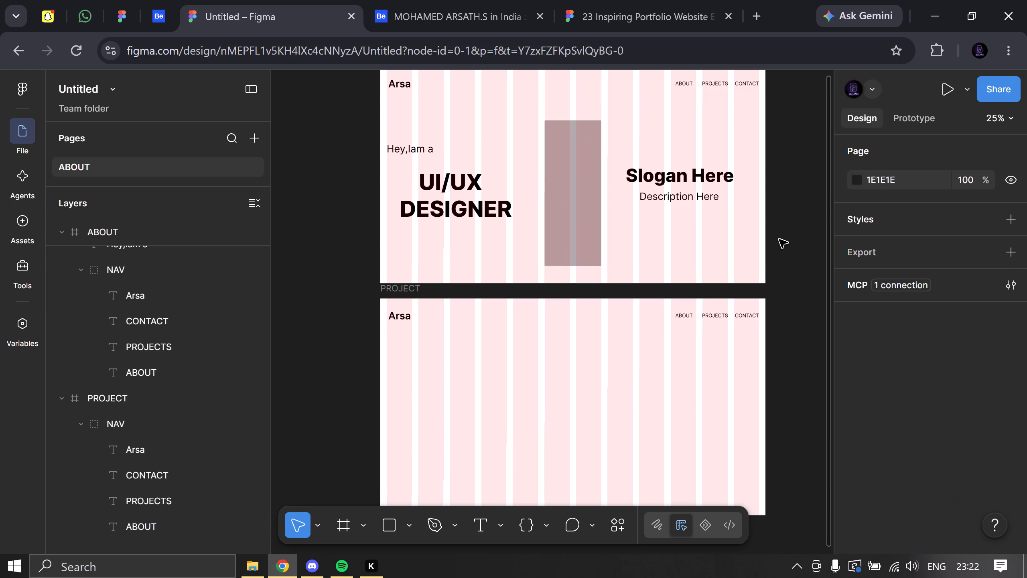
scroll(483, 363, "up", 3)
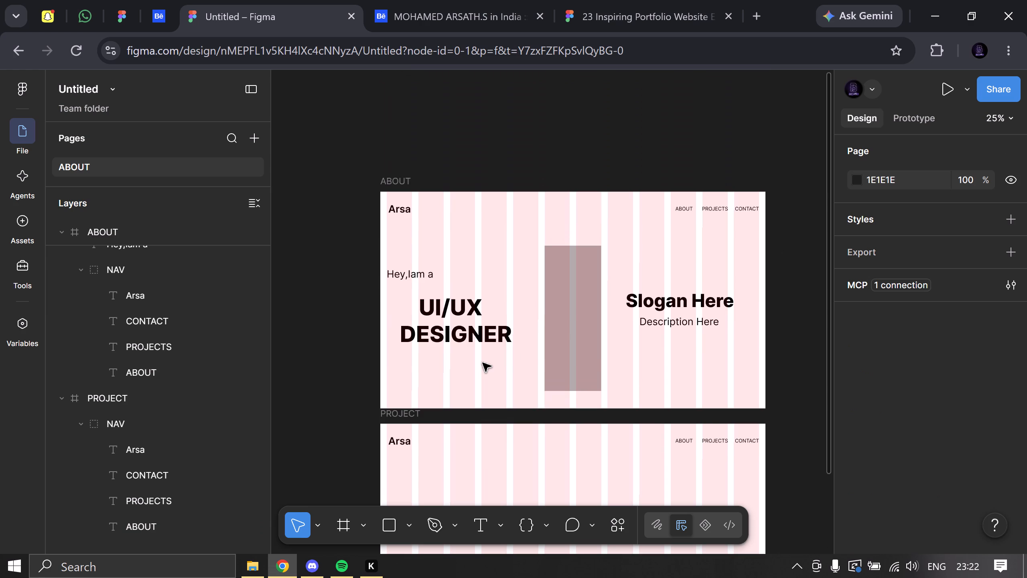
left_click(404, 208)
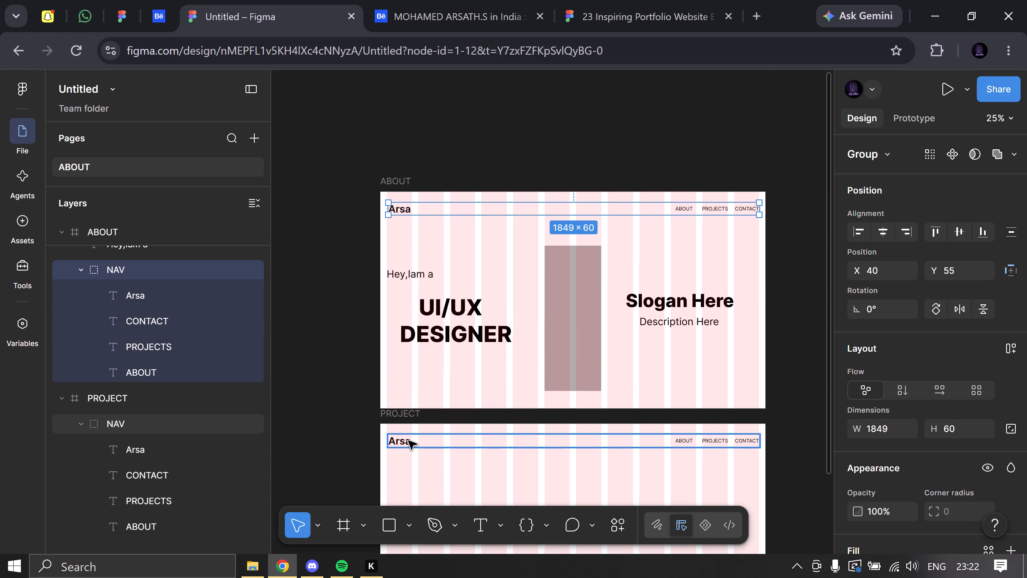
scroll(408, 441, "down", 3)
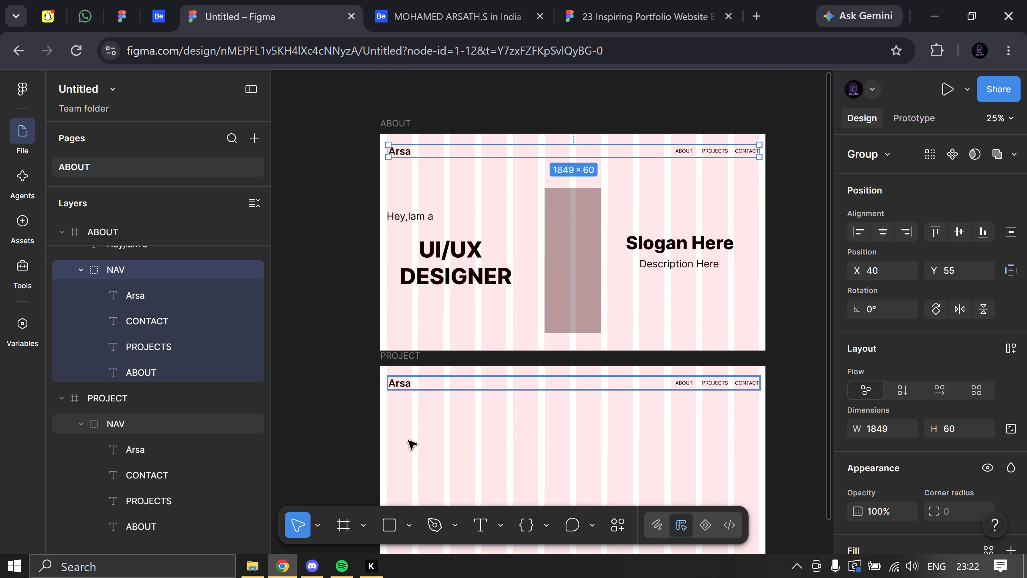
left_click(73, 273)
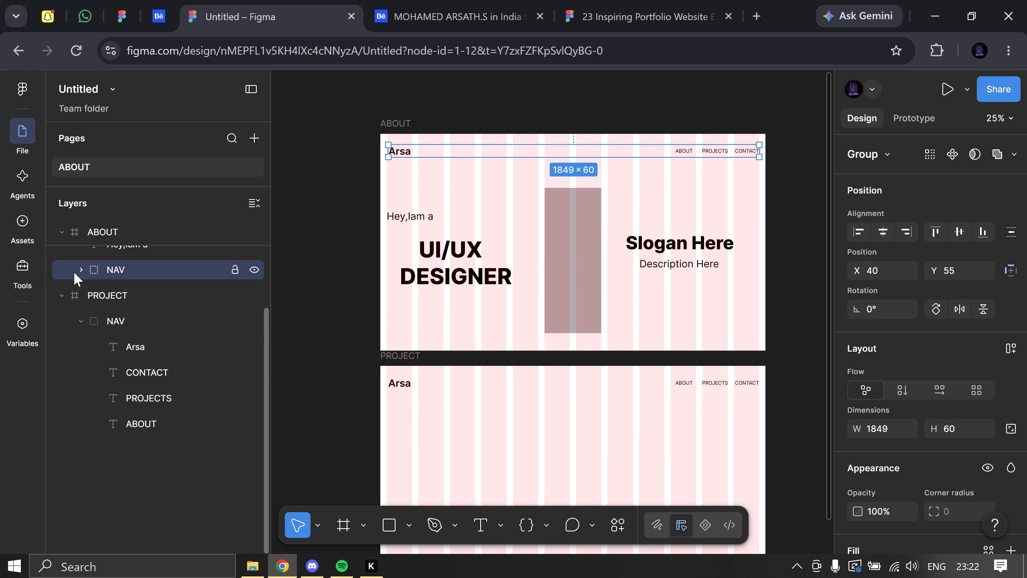
scroll(88, 307, "up", 6)
scroll(97, 349, "up", 3)
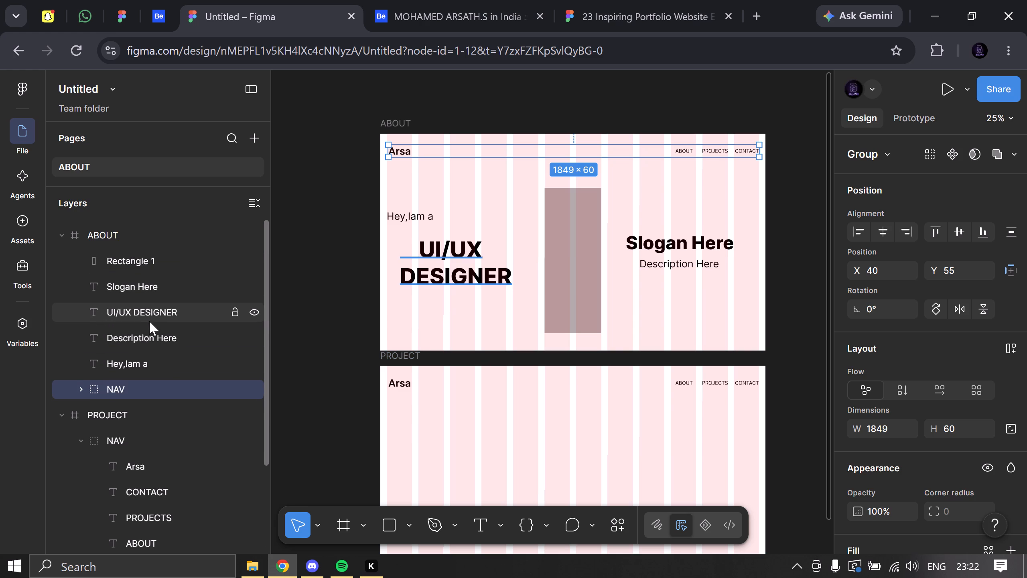
scroll(421, 319, "down", 1)
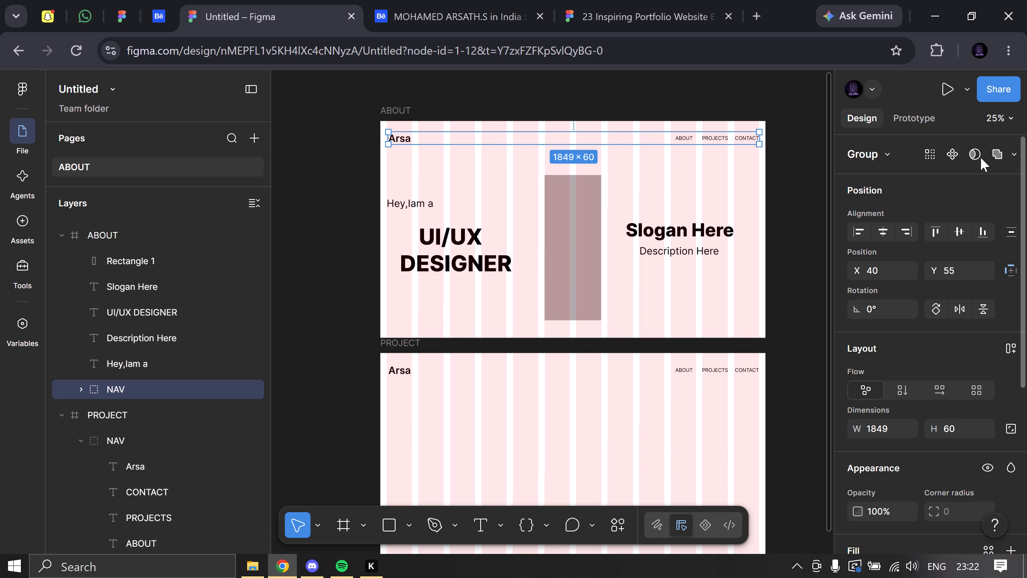
Save the design file and close the browser window.
key("ctrl+s")
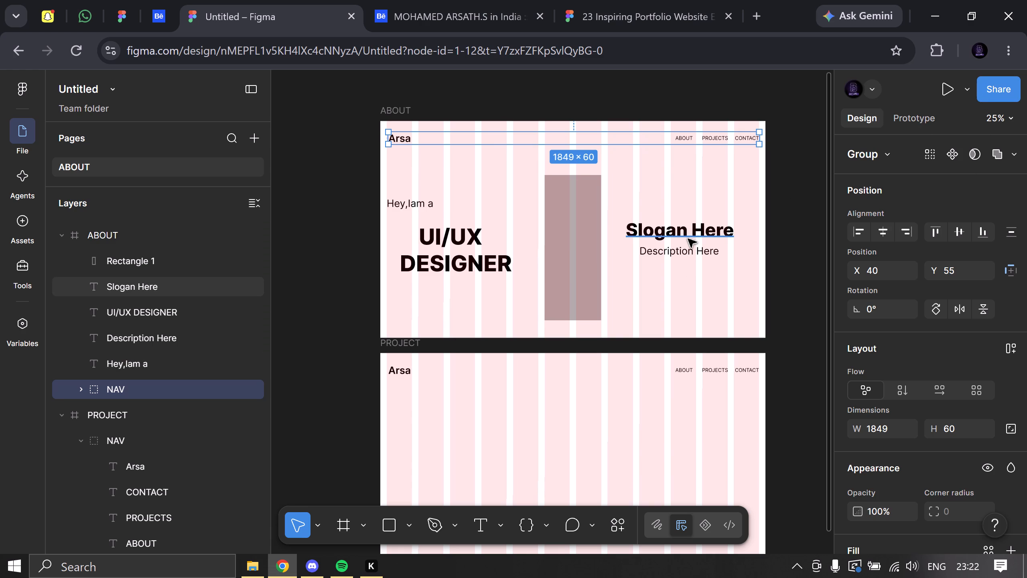
left_click(1026, 0)
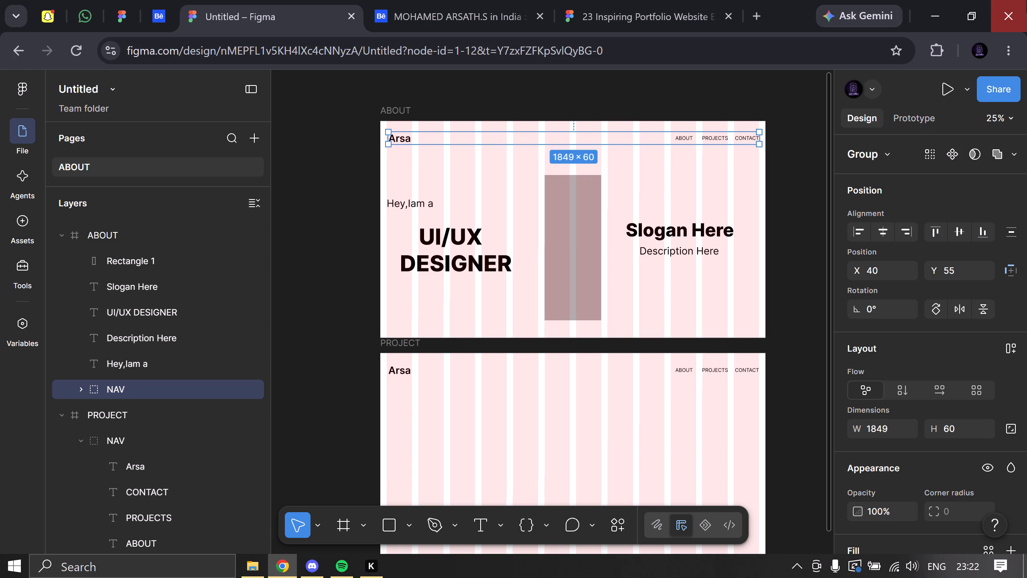